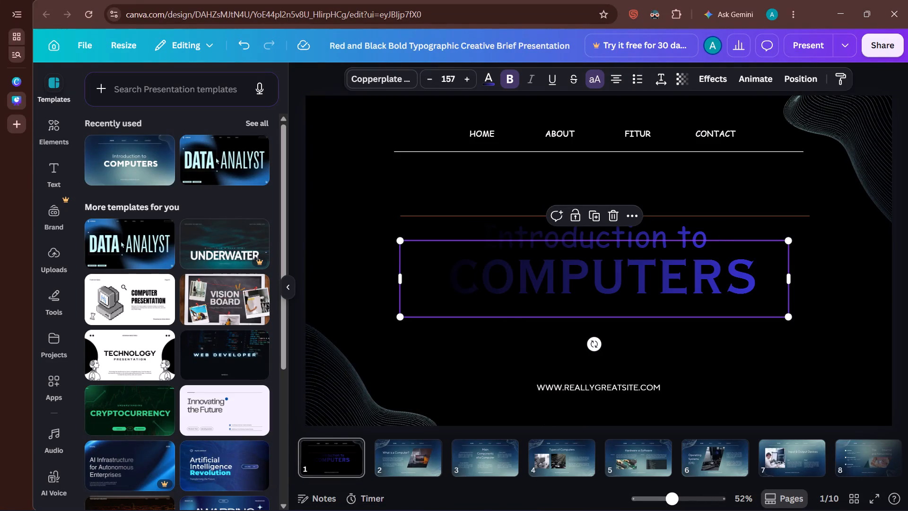
Recolour the COMPUTERS title text on slide 1 with the default purple-to-cyan gradient.
left_click(505, 269)
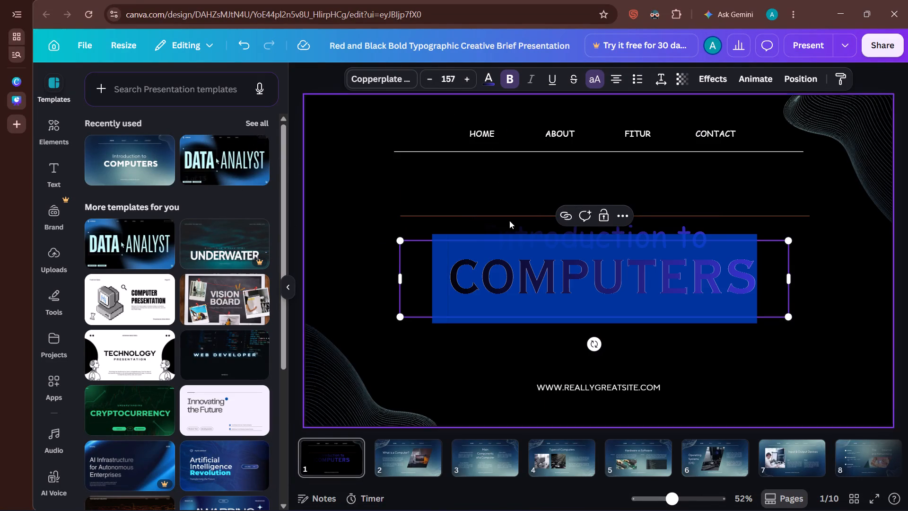
left_click(374, 198)
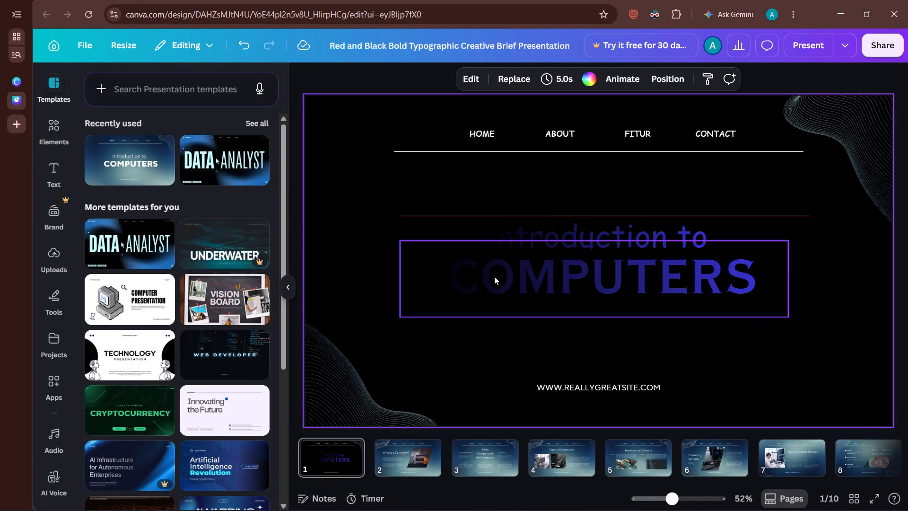
left_click(494, 276)
left_click(488, 70)
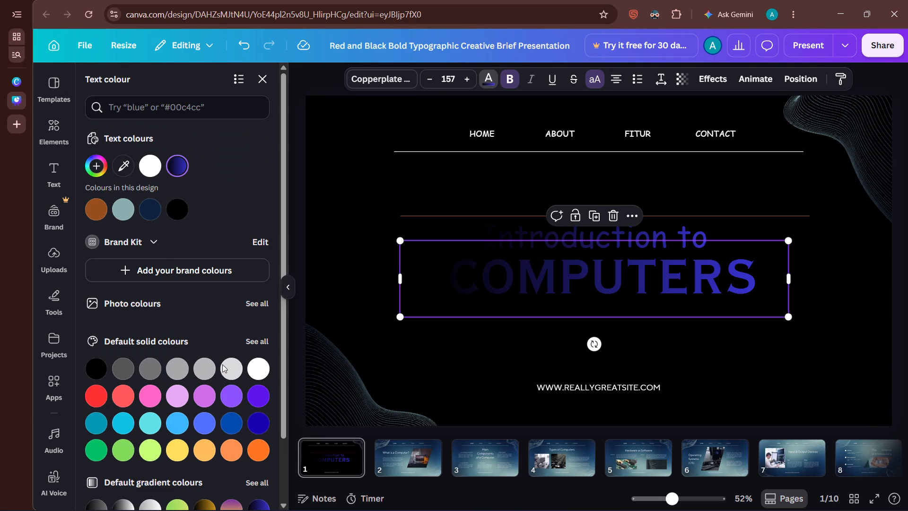
left_click(225, 364)
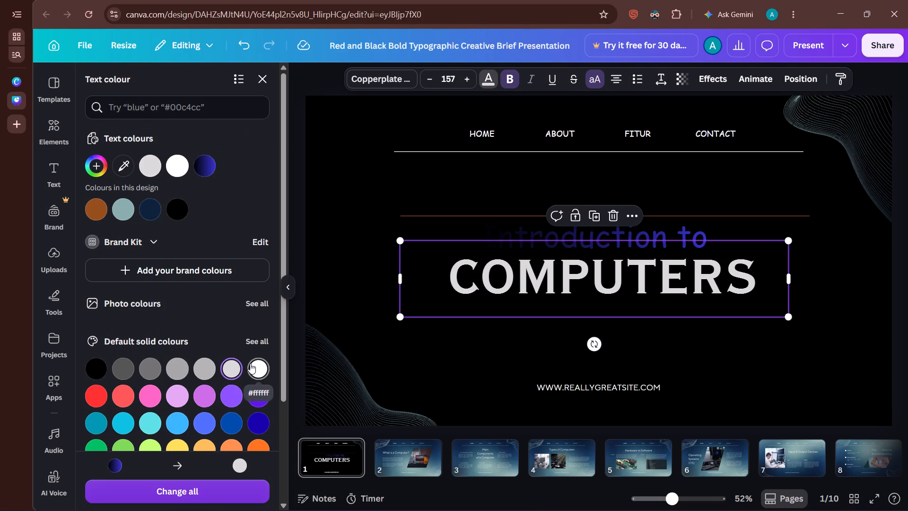
left_click(250, 363)
scroll(230, 361, "down", 3)
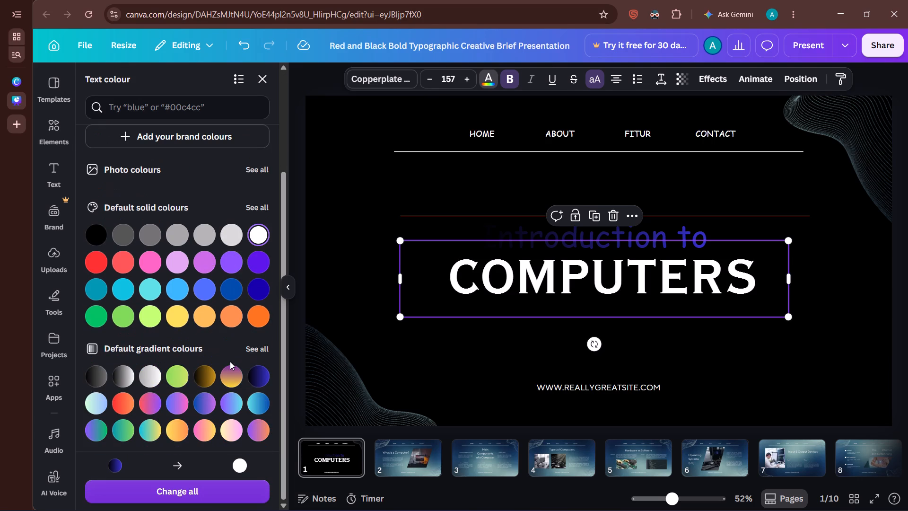
left_click(211, 377)
scroll(211, 377, "down", 1)
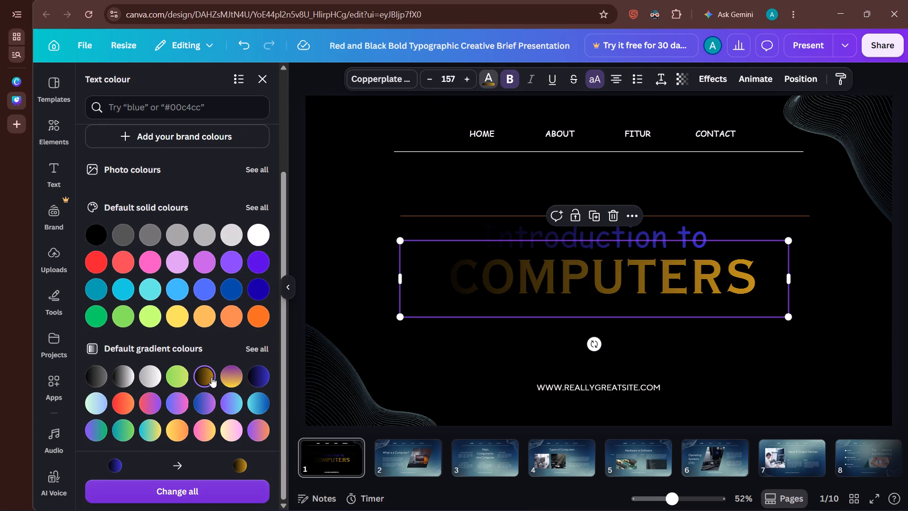
scroll(211, 377, "down", 1)
left_click(240, 398)
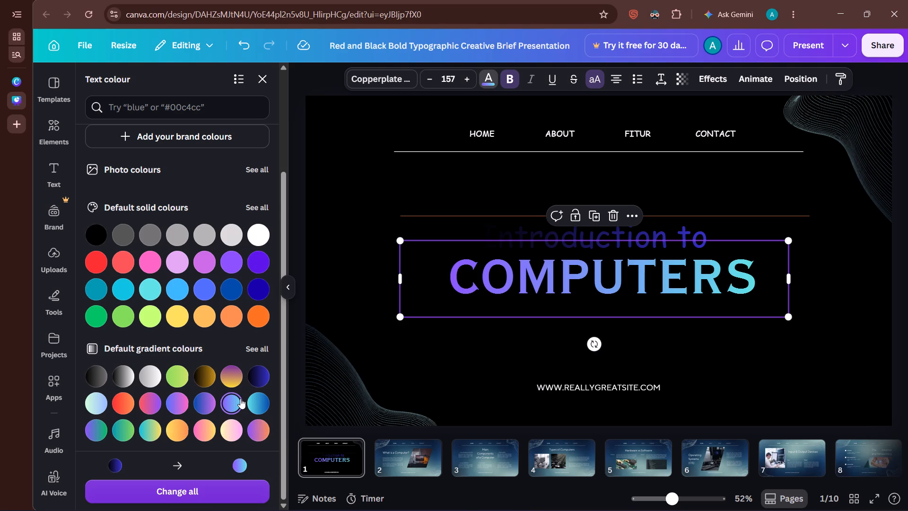
Apply the same purple-to-cyan gradient to the "Introduction to" text.
left_click(617, 230)
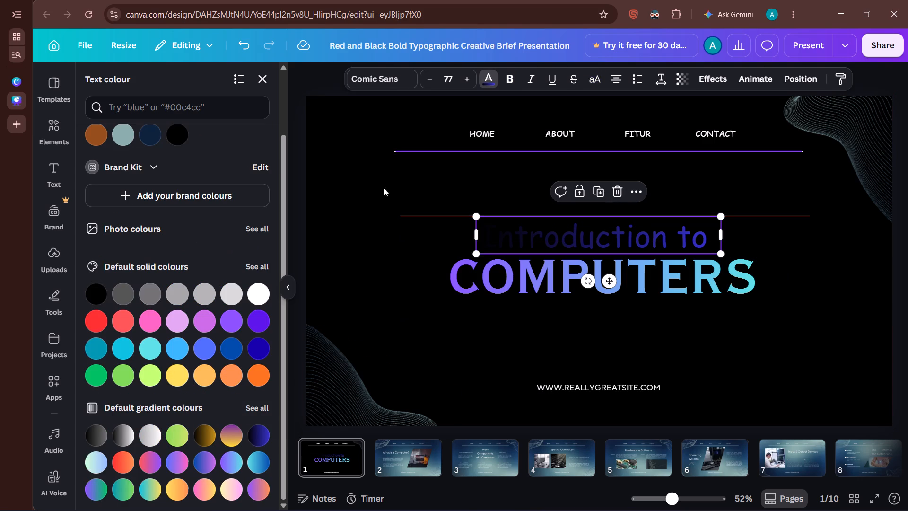
left_click(238, 458)
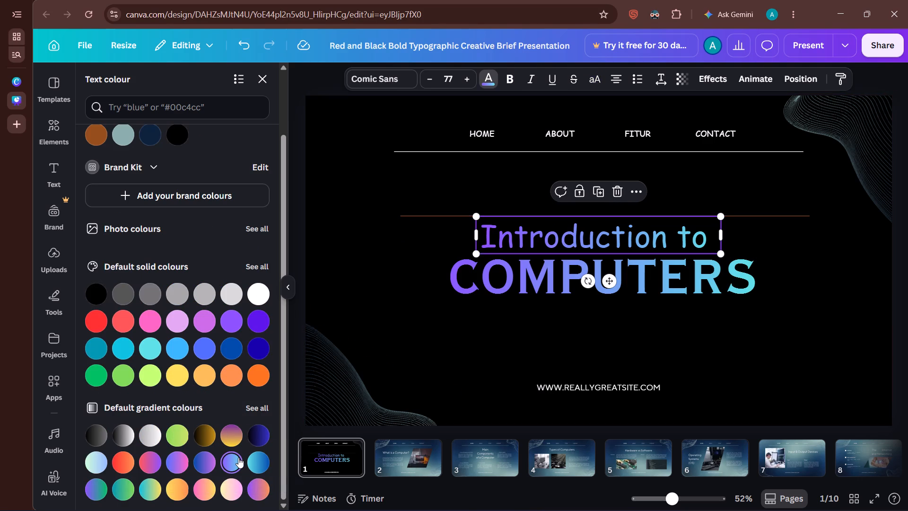
Duplicate the thin brown line above the title and place the copy just below COMPUTERS, aligned with the original.
left_click(424, 220)
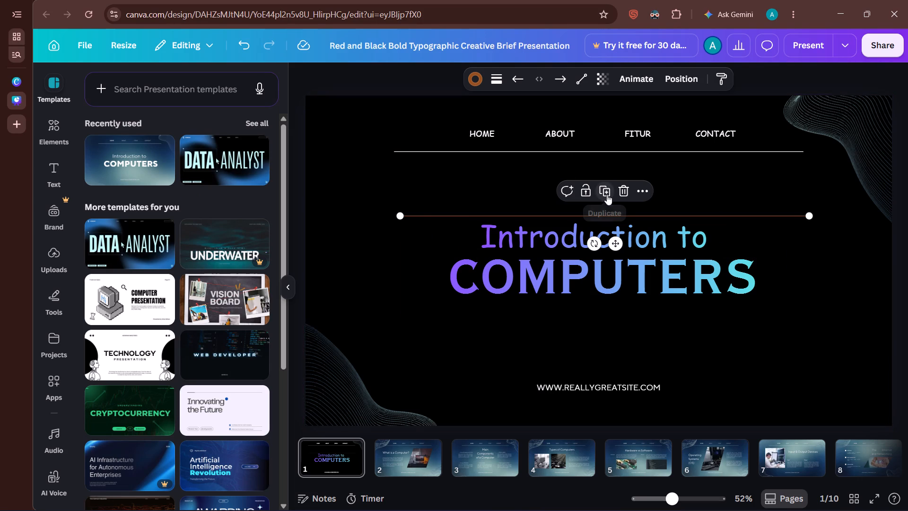
left_click(607, 194)
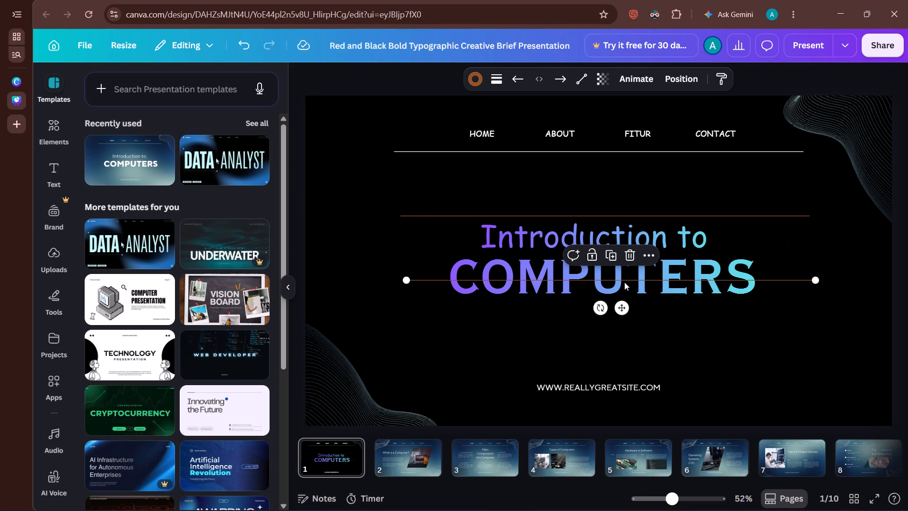
left_click_drag(624, 282, 623, 312)
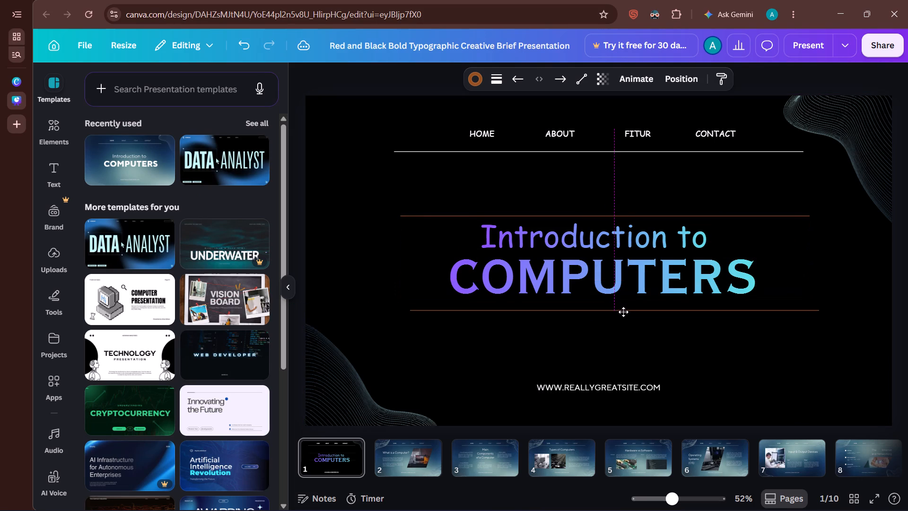
left_click_drag(623, 312, 618, 312)
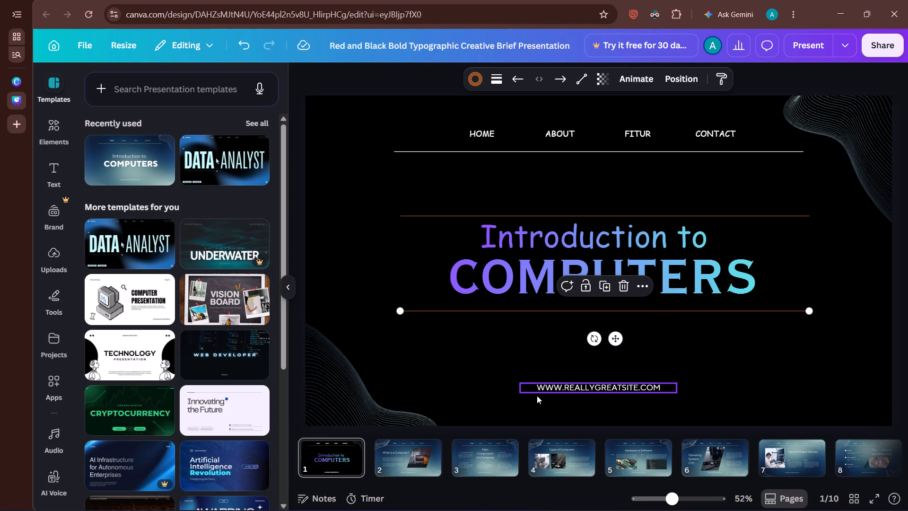
left_click(559, 387)
left_click(620, 355)
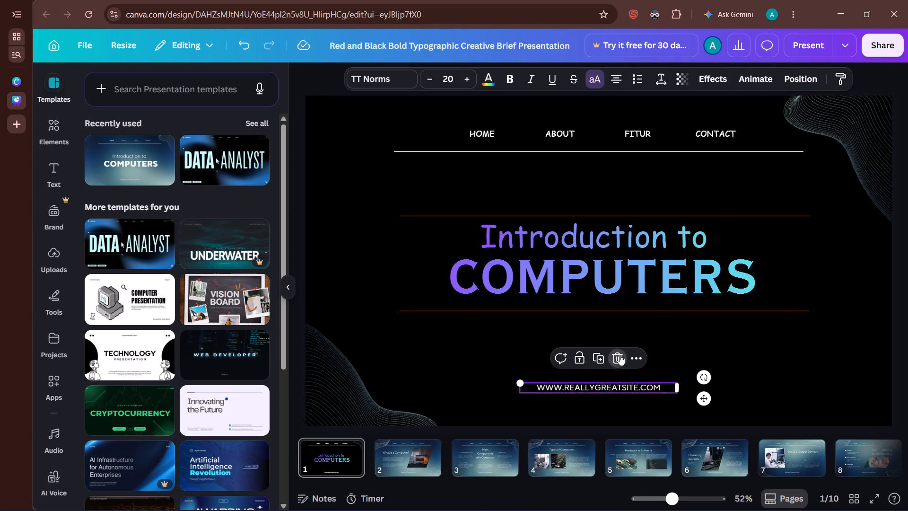
Recolour the grey-green lines of both corner wave graphics to white (#ffffff).
left_click(844, 123)
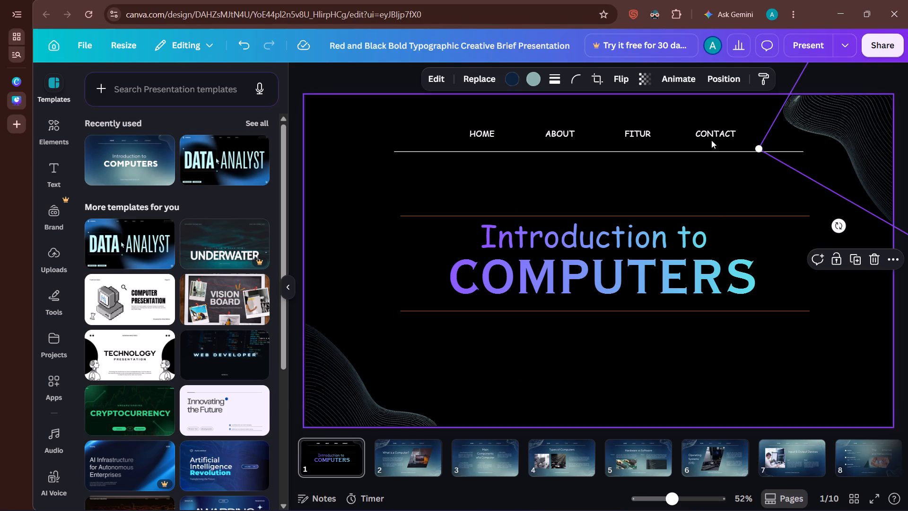
left_click(515, 73)
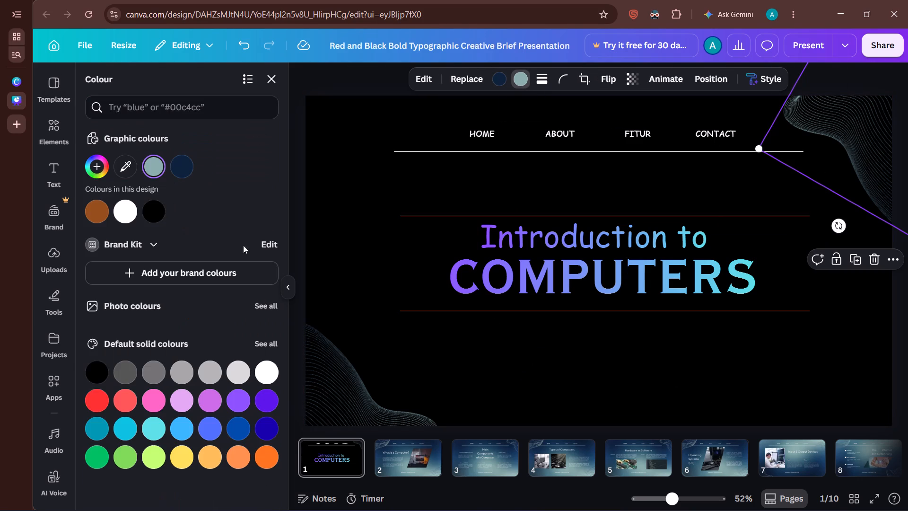
left_click(129, 208)
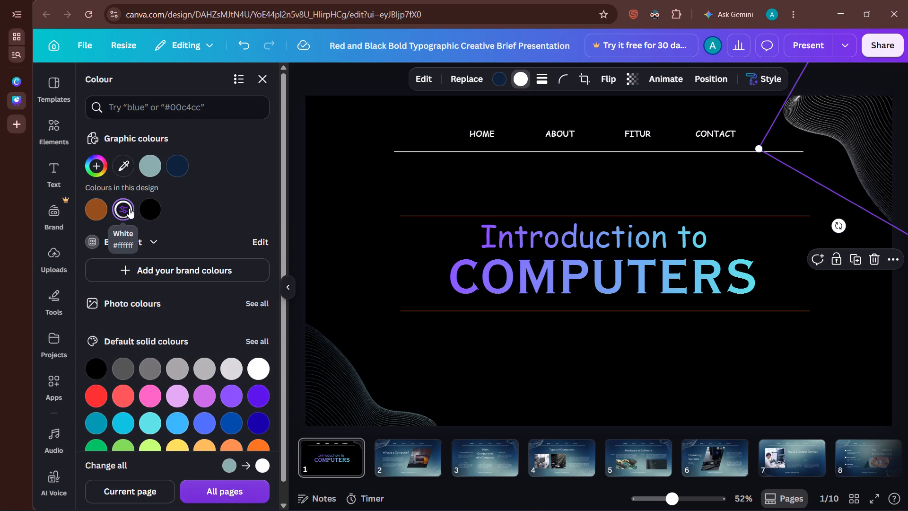
left_click(346, 400)
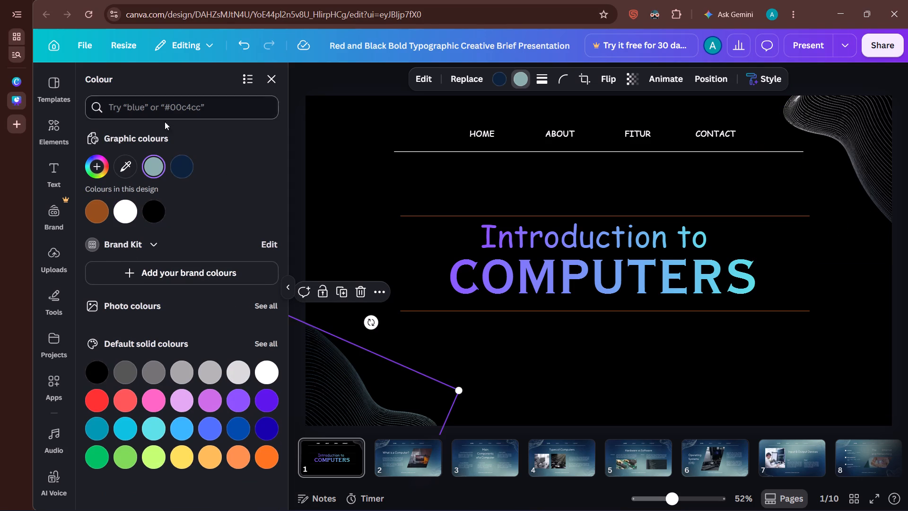
left_click(129, 205)
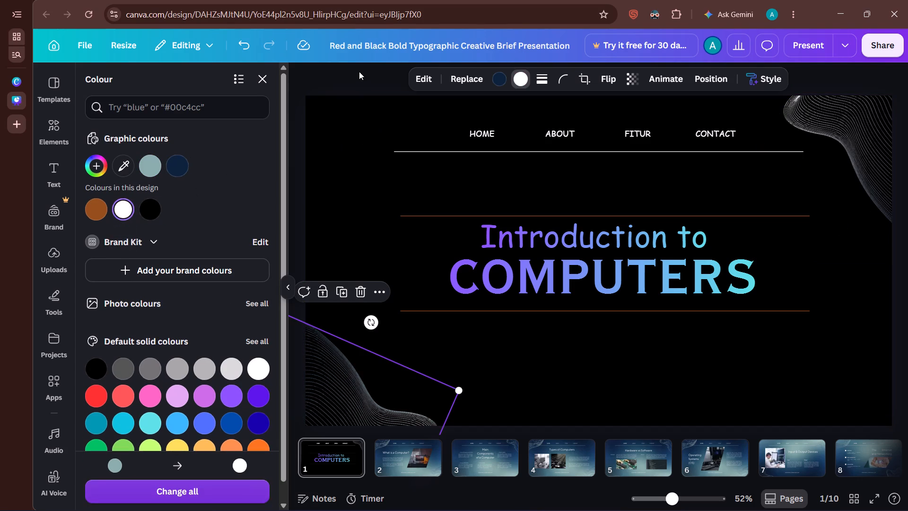
left_click(359, 70)
Move both title texts and the two brown lines around them together slightly lower on the slide.
left_click_drag(373, 199, 737, 311)
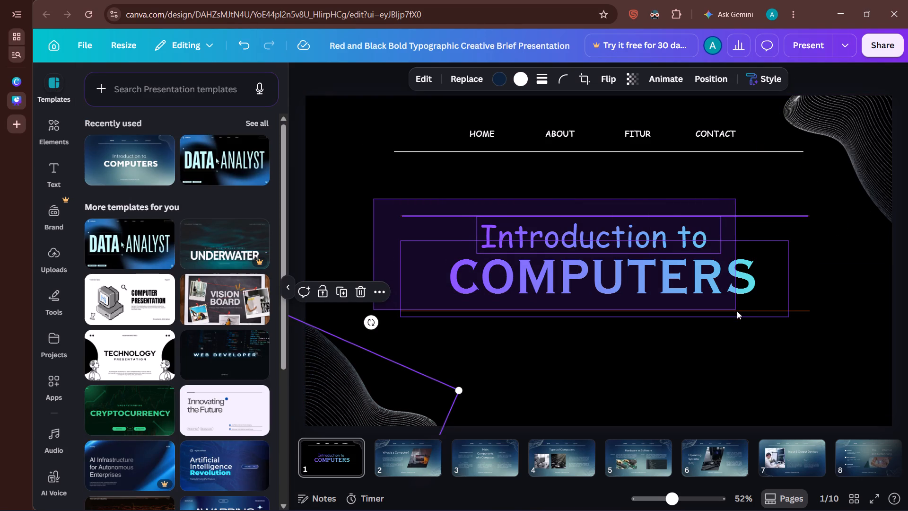
left_click_drag(737, 311, 759, 317)
left_click_drag(719, 280, 717, 293)
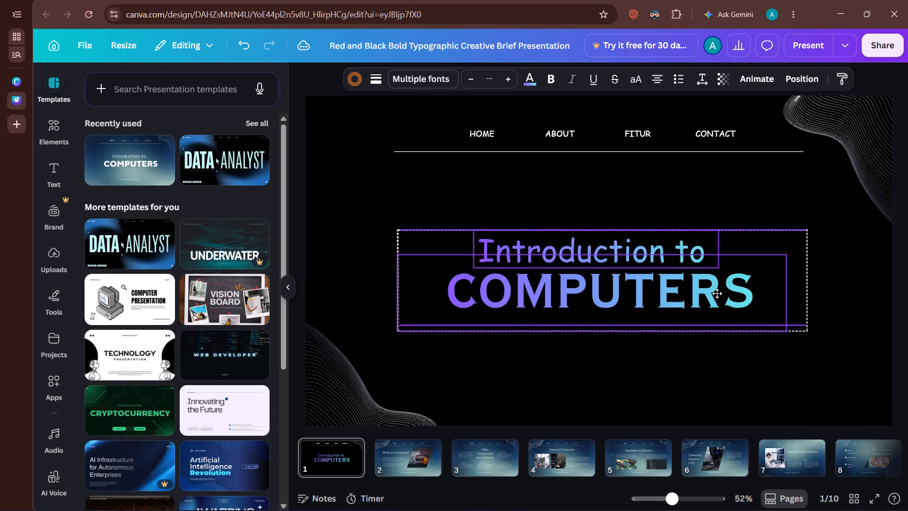
left_click_drag(717, 293, 717, 292)
left_click(431, 183)
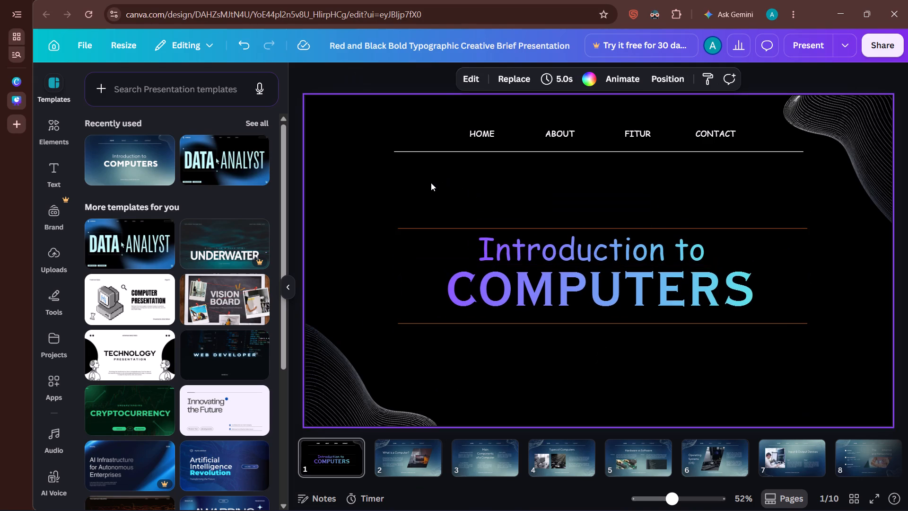
Recolour the HOME navigation label to the default solid light purple #cb6ce6, trying other design colours first.
left_click(496, 129)
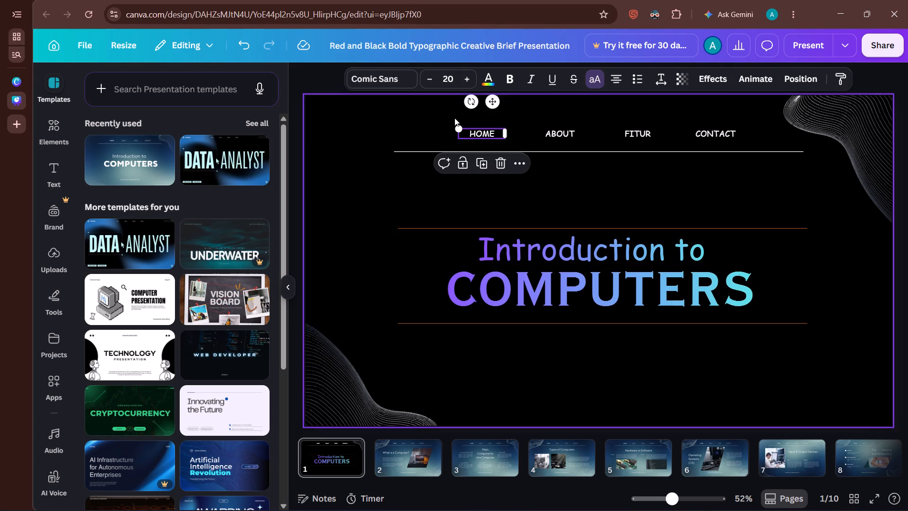
left_click(487, 77)
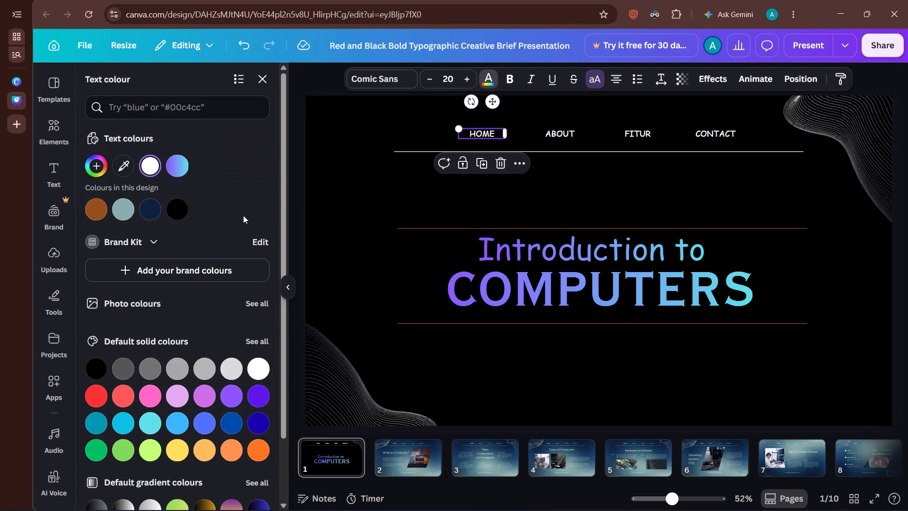
left_click(128, 206)
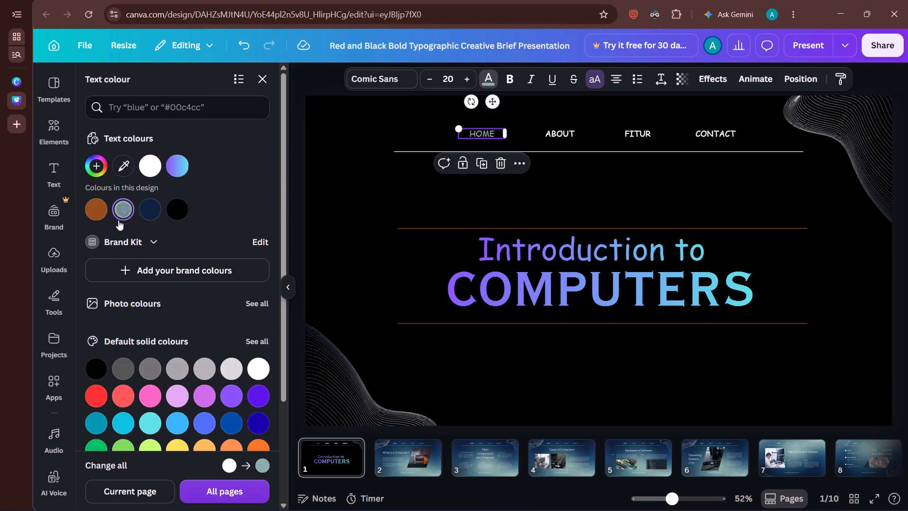
left_click(107, 210)
left_click(101, 211)
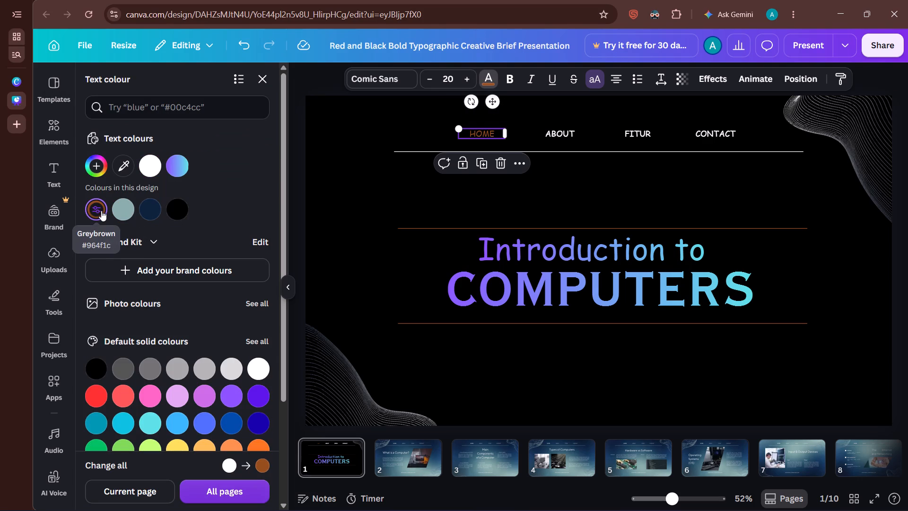
left_click(183, 208)
scroll(142, 266, "down", 3)
left_click(211, 264)
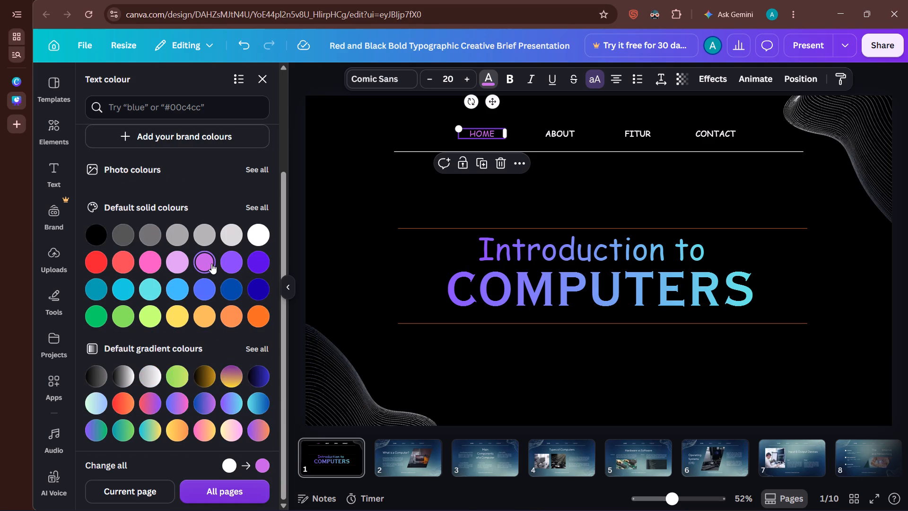
Set the text colour of the ABOUT, FITUR and CONTACT navigation labels to #cb6ce6.
left_click(556, 131)
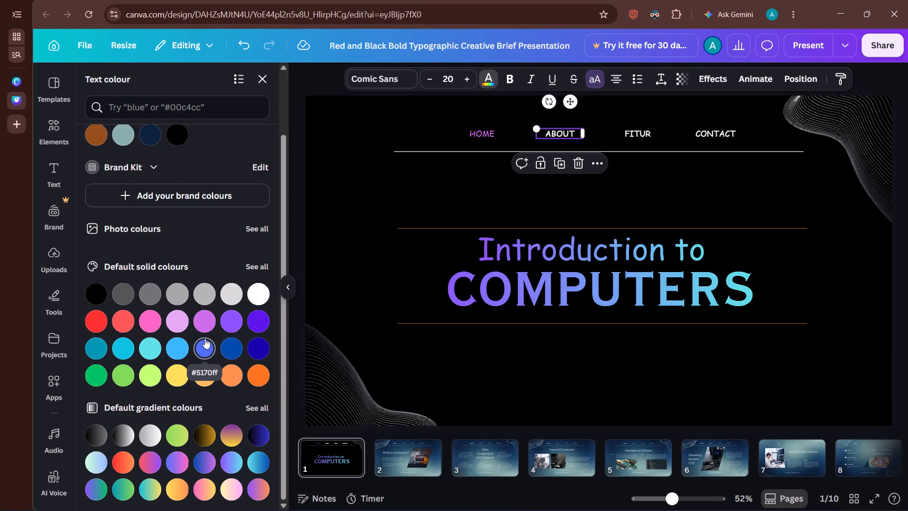
left_click(199, 324)
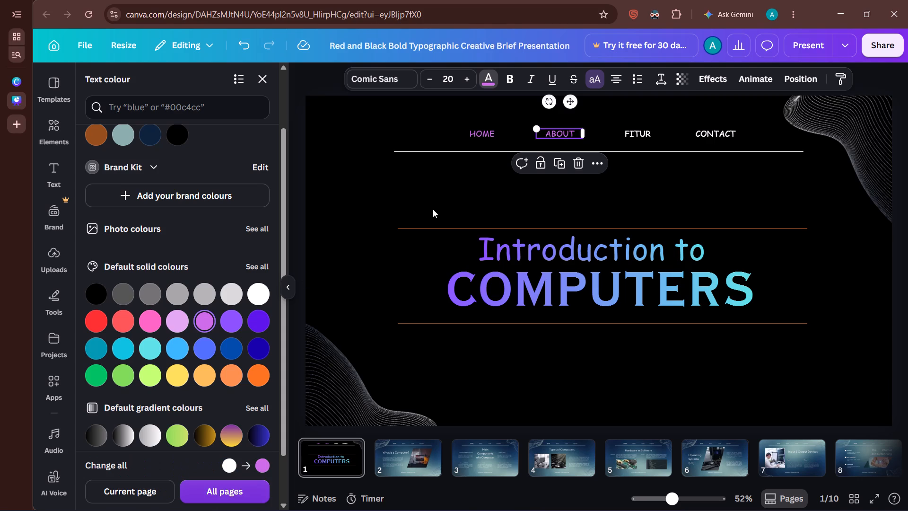
left_click(636, 137)
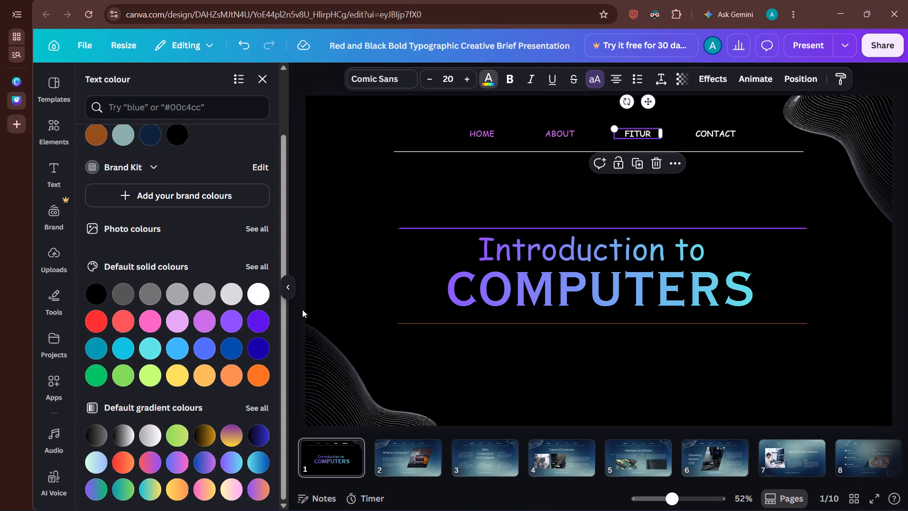
left_click(206, 324)
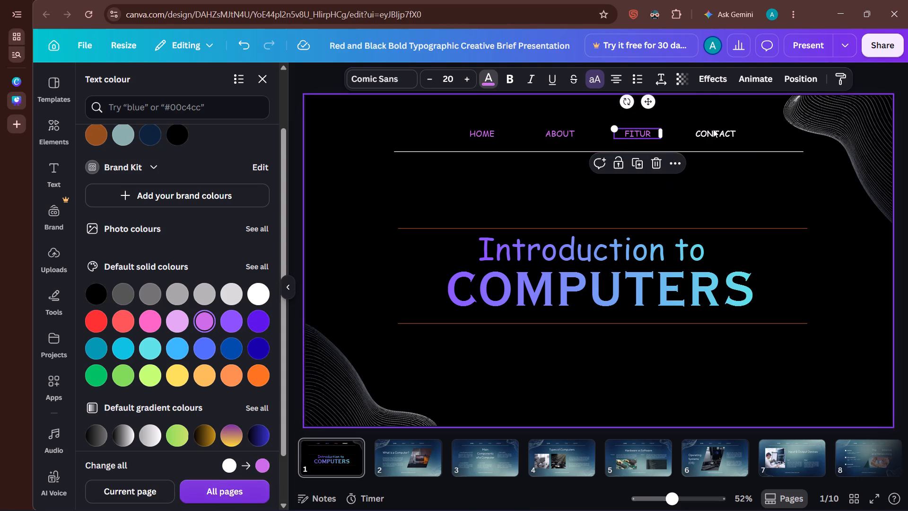
left_click(713, 129)
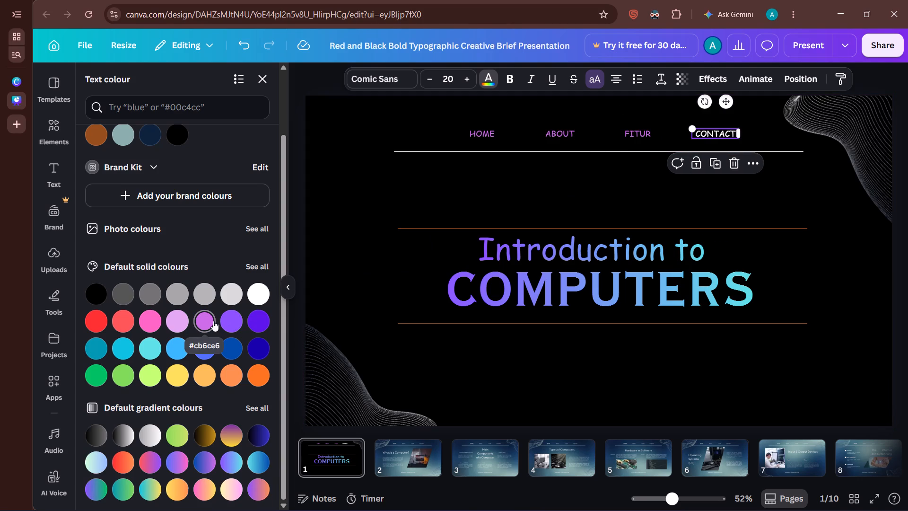
left_click(213, 321)
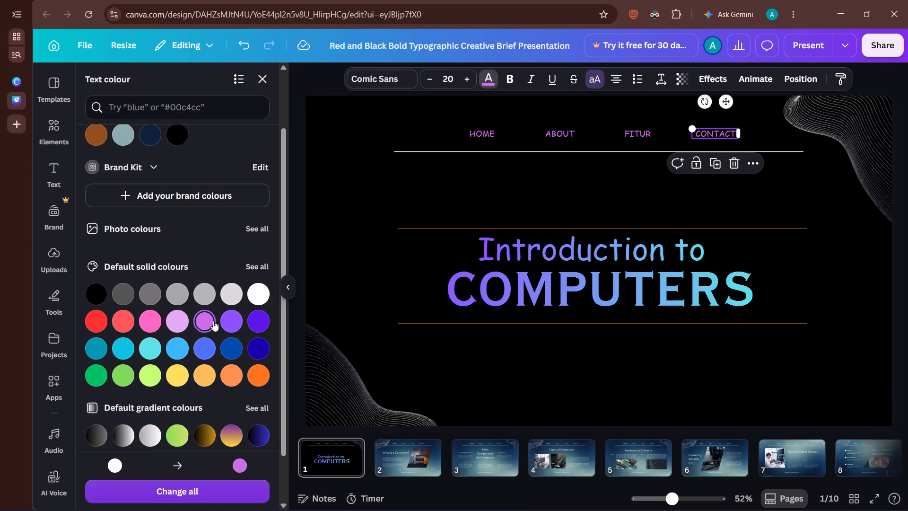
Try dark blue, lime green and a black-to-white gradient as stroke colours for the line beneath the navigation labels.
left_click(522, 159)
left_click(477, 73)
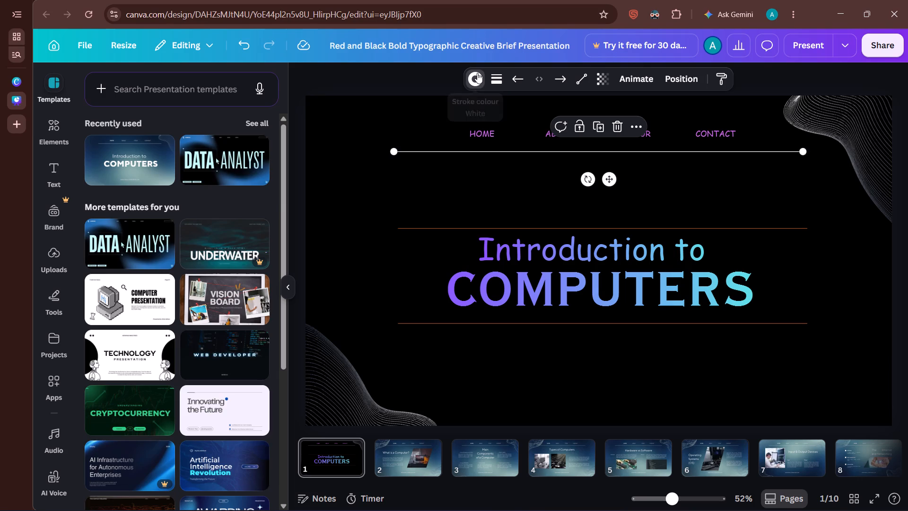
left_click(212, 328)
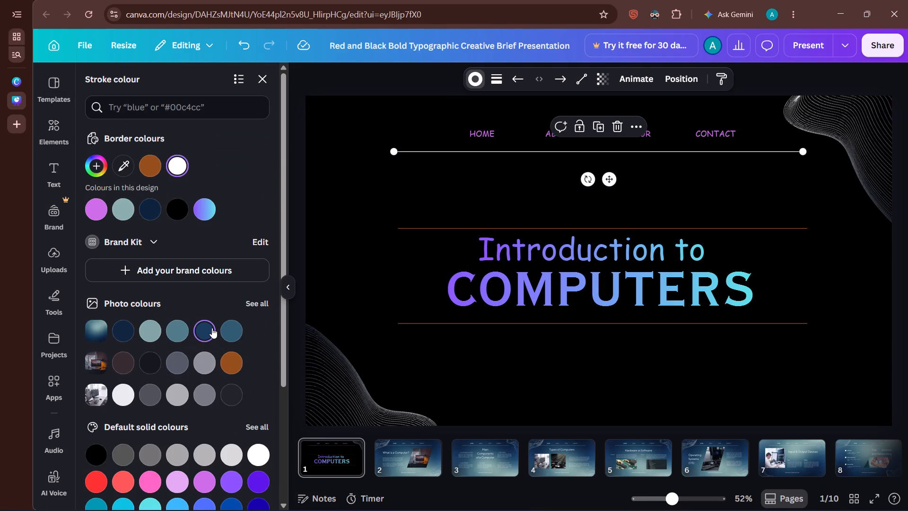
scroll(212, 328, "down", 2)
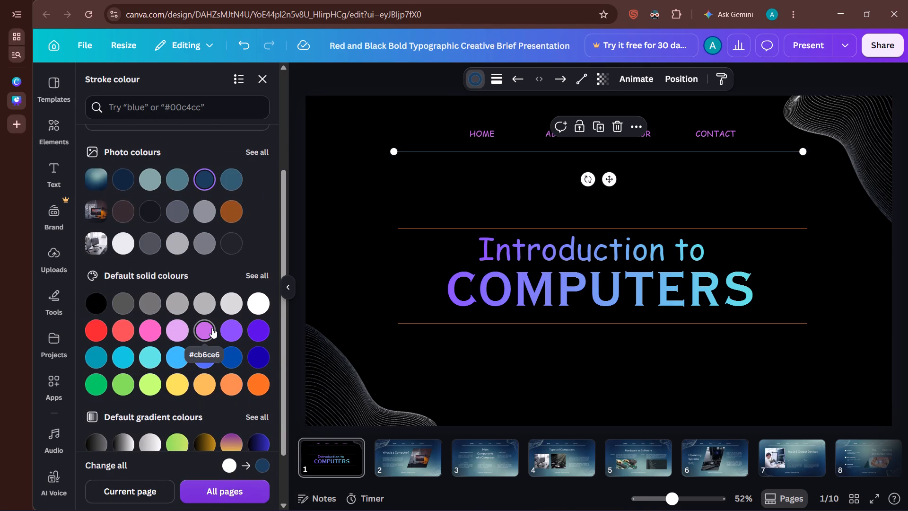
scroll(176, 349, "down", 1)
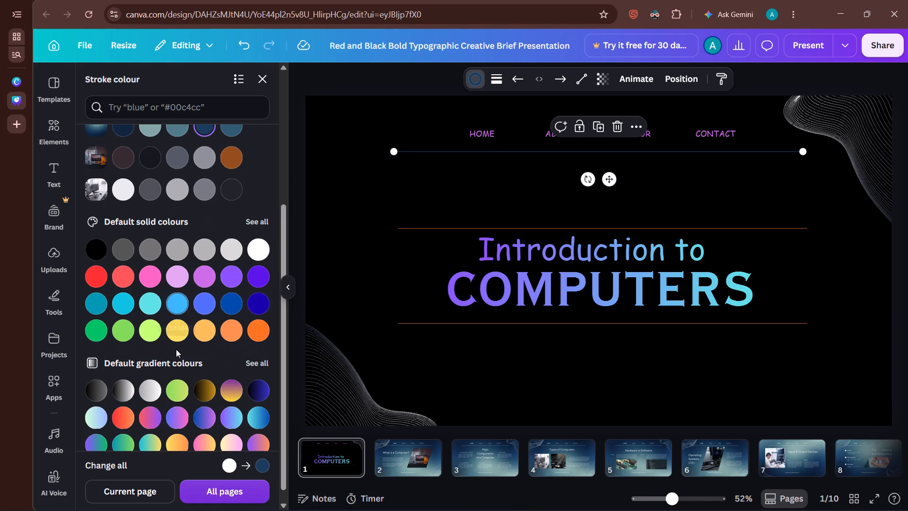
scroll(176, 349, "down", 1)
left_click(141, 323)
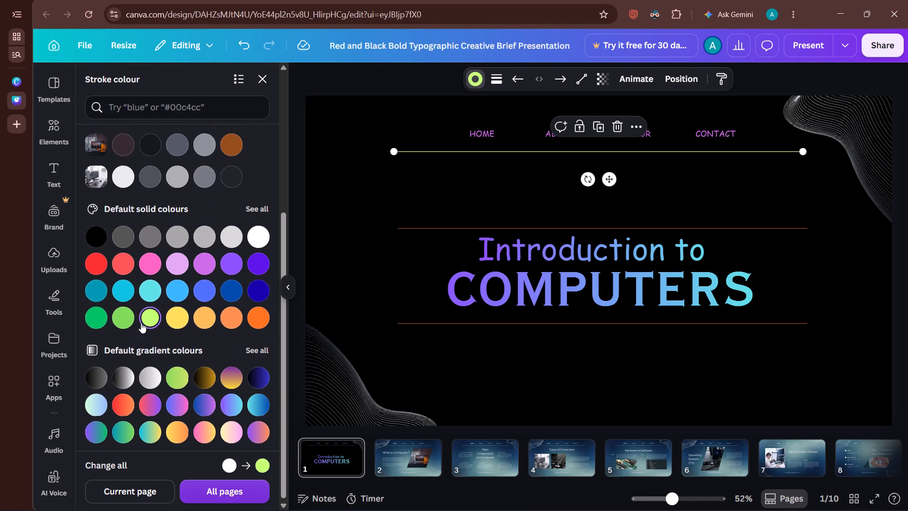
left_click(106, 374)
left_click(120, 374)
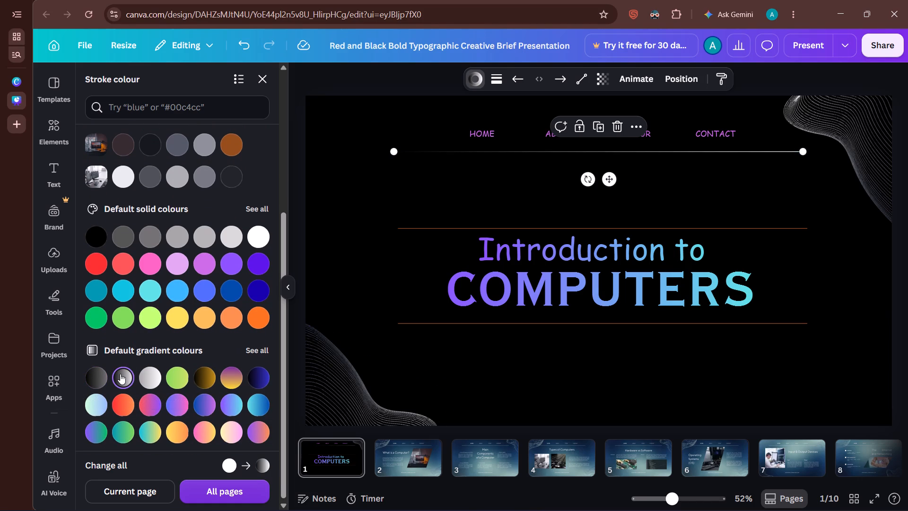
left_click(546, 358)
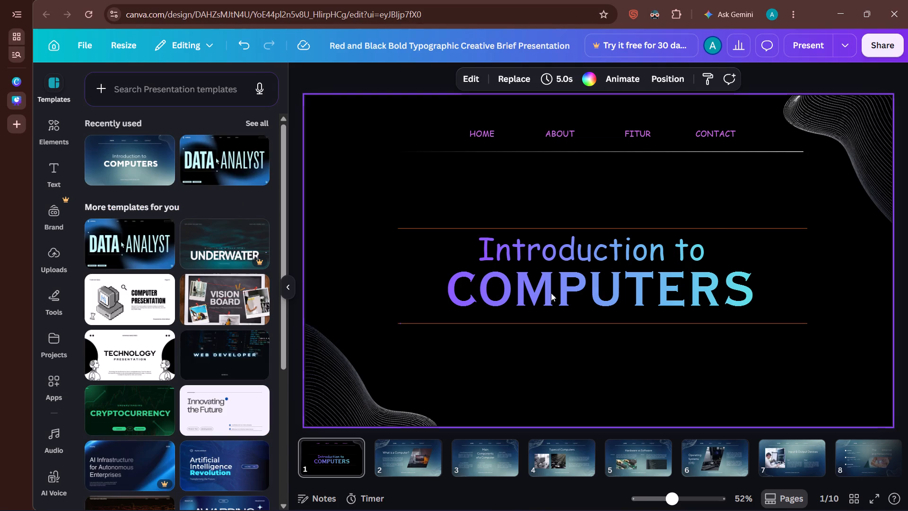
Set the stroke colour of the line beneath the navigation labels to the default solid light purple #cb6ce6.
left_click(573, 152)
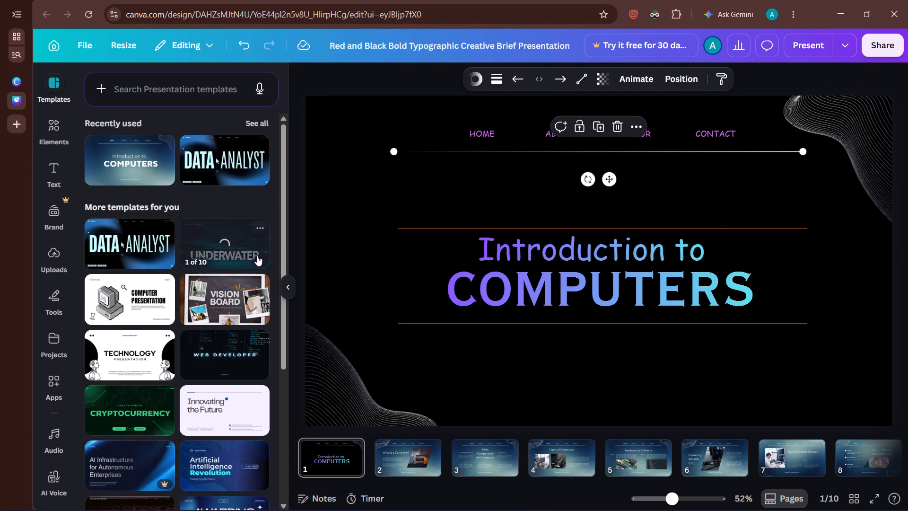
left_click(473, 88)
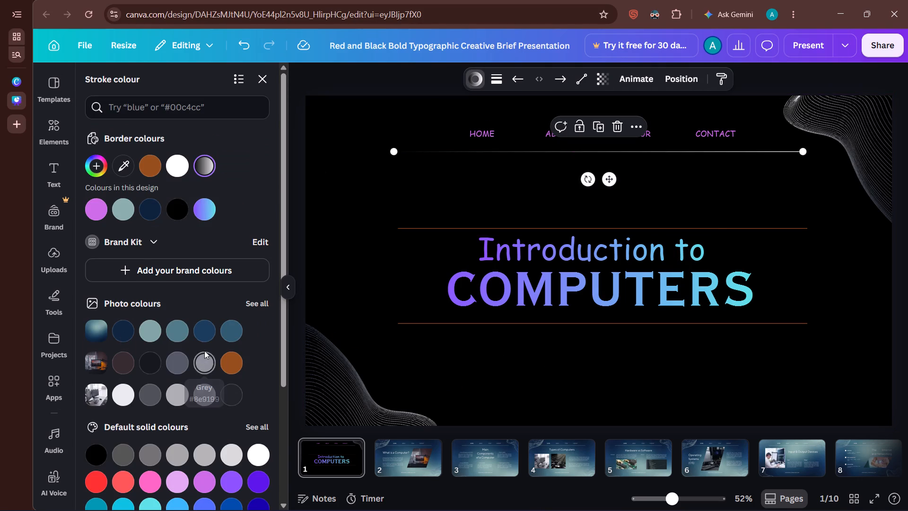
scroll(200, 339, "down", 2)
left_click(201, 321)
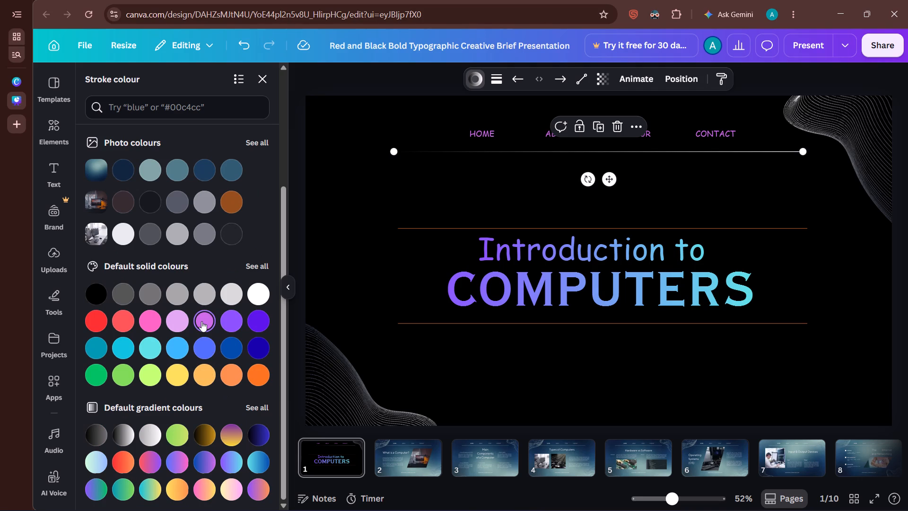
left_click(545, 397)
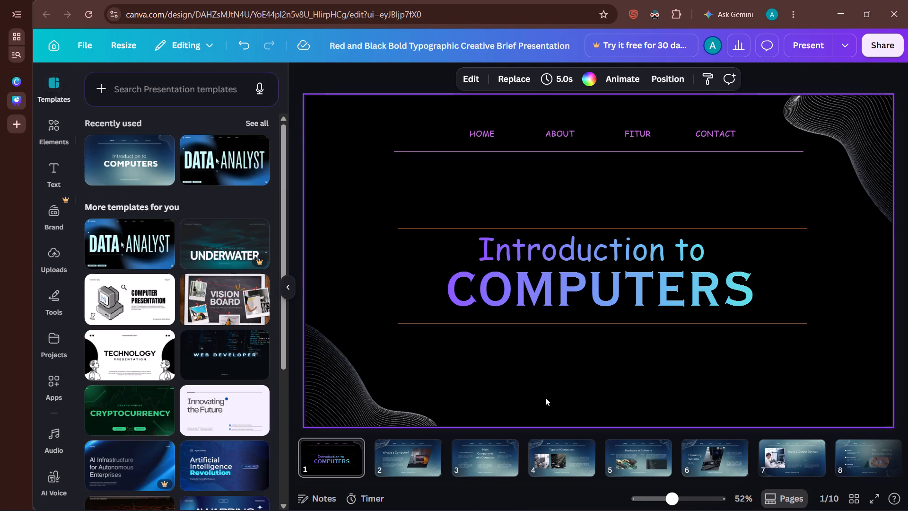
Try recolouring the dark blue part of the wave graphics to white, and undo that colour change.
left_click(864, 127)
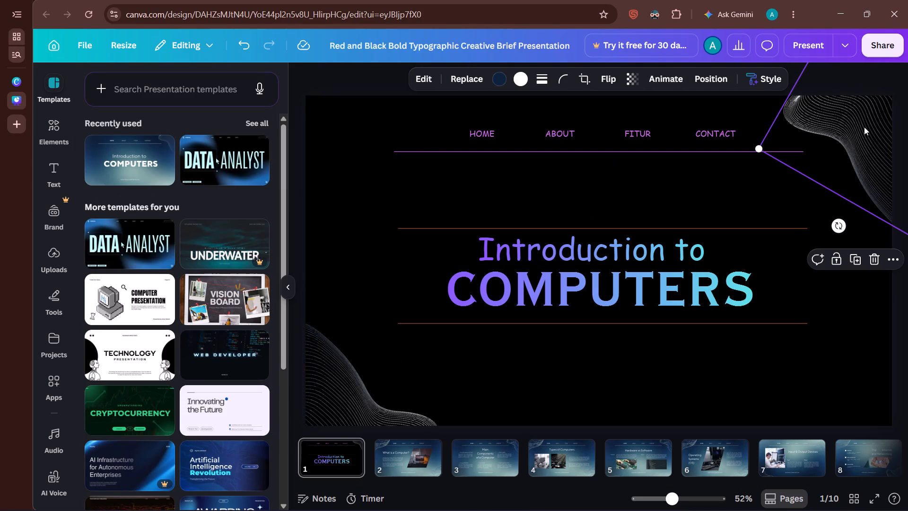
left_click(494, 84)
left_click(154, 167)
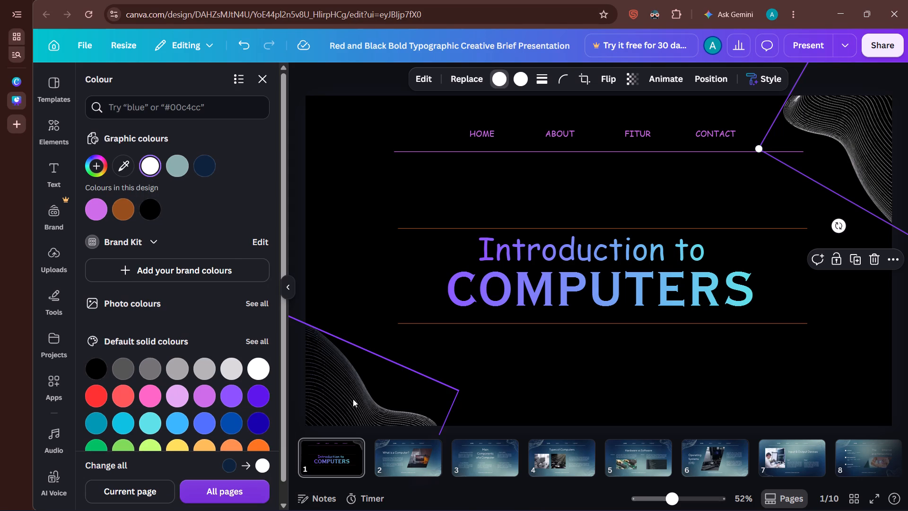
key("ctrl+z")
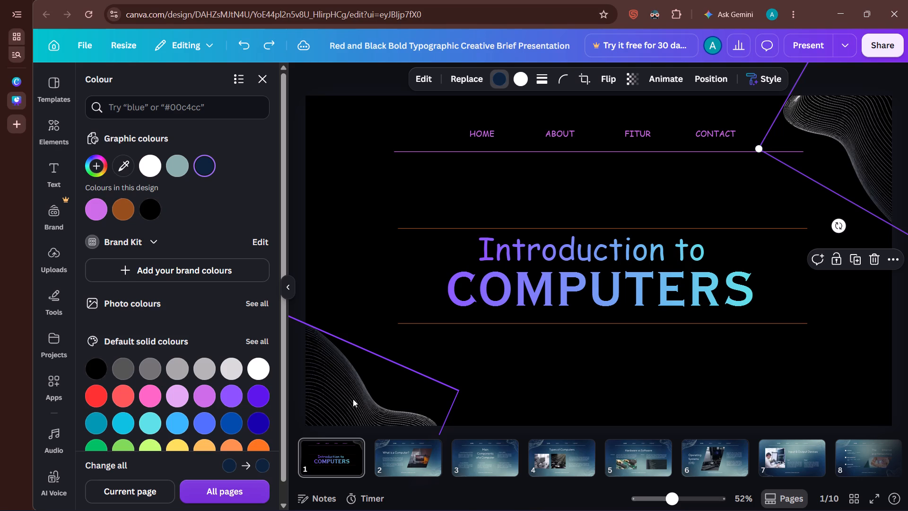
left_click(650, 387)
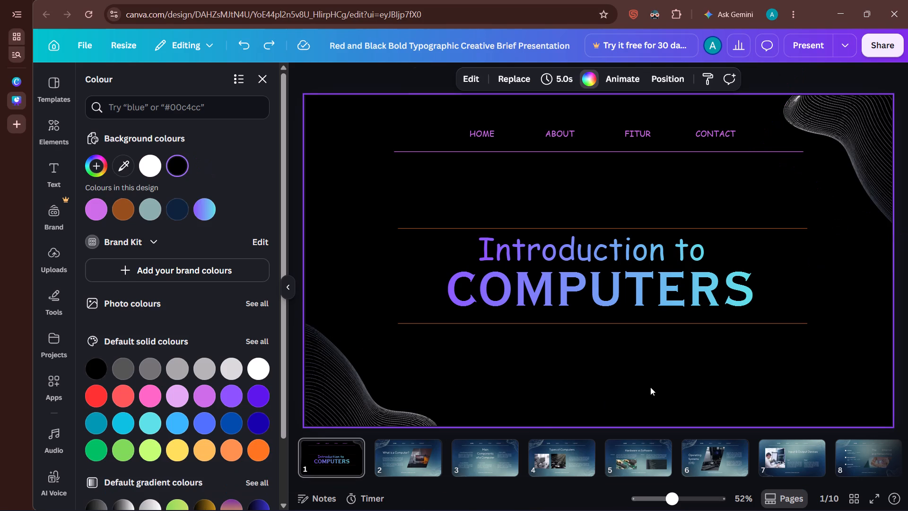
Move both title texts and their two brown lines together slightly higher, aligning their left edge with the navigation line.
left_click_drag(650, 387, 651, 339)
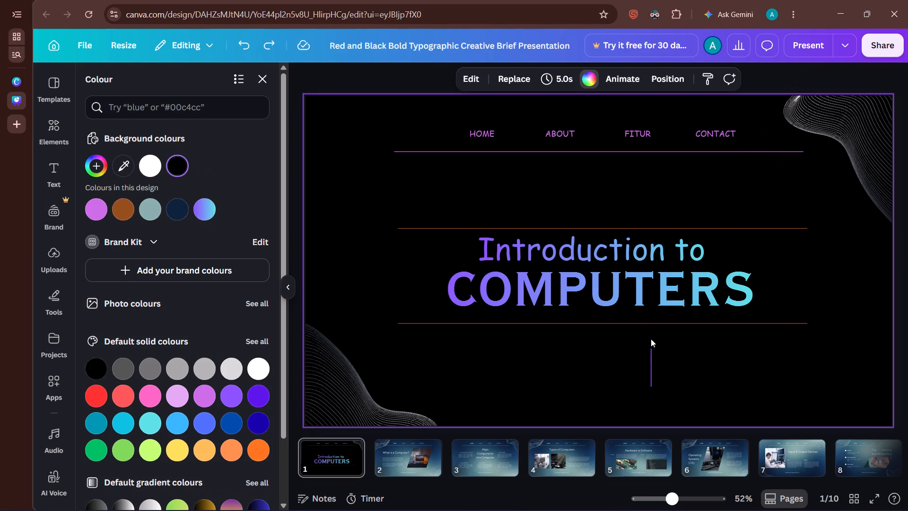
left_click_drag(651, 339, 645, 221)
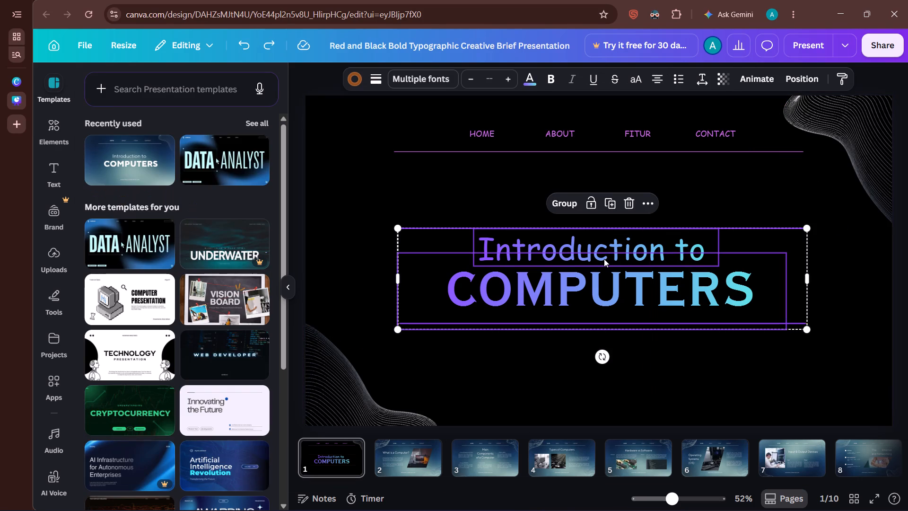
left_click_drag(604, 259, 597, 234)
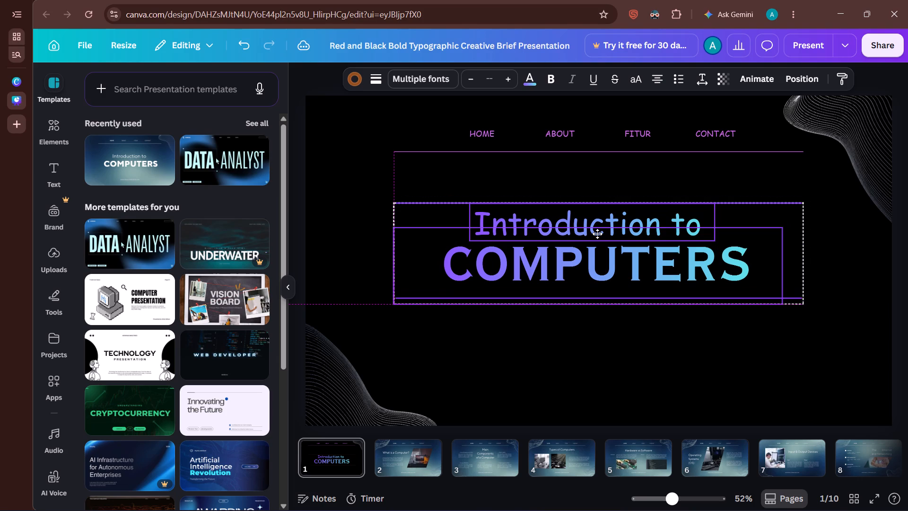
left_click_drag(597, 234, 599, 241)
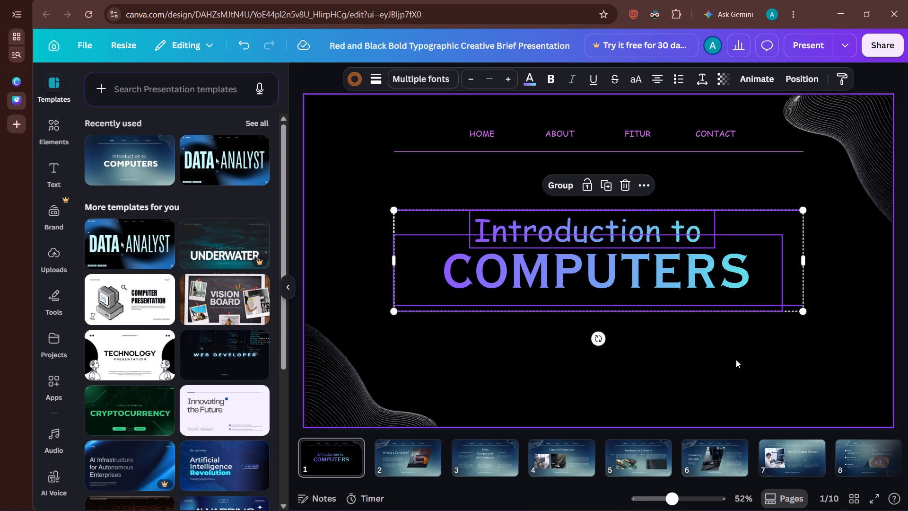
left_click(736, 360)
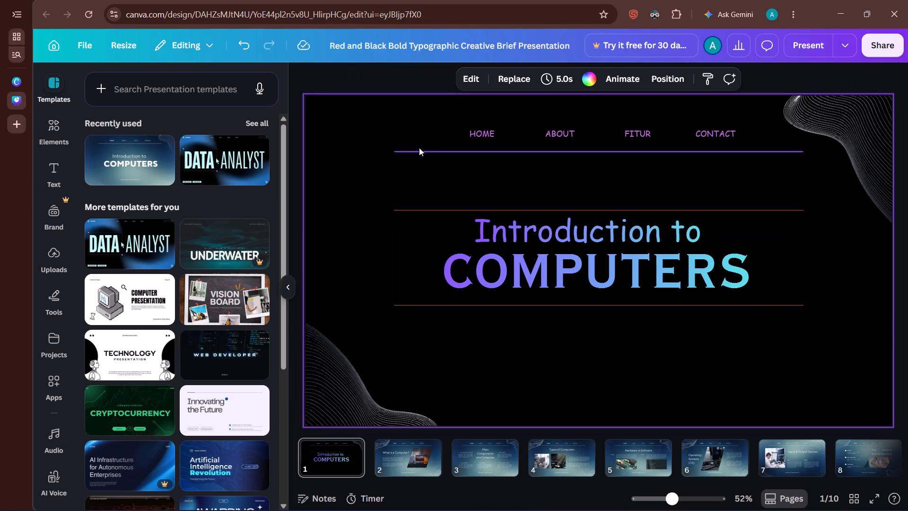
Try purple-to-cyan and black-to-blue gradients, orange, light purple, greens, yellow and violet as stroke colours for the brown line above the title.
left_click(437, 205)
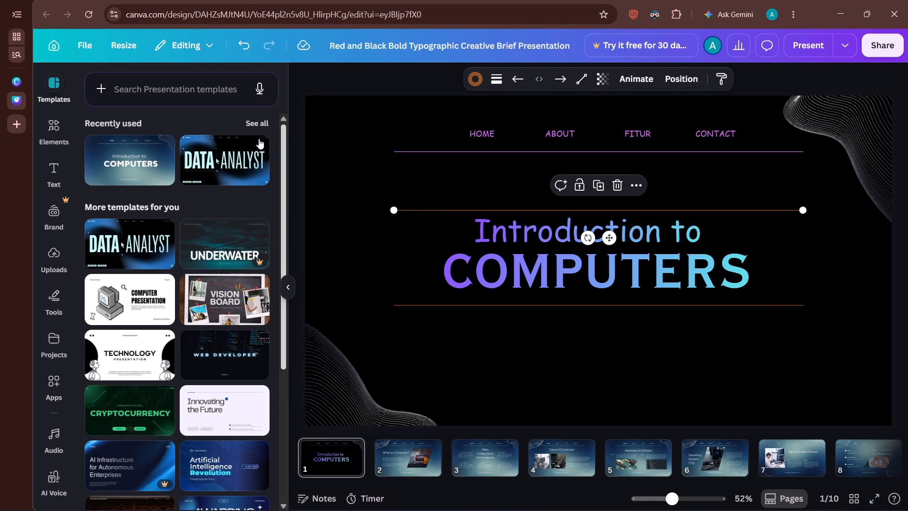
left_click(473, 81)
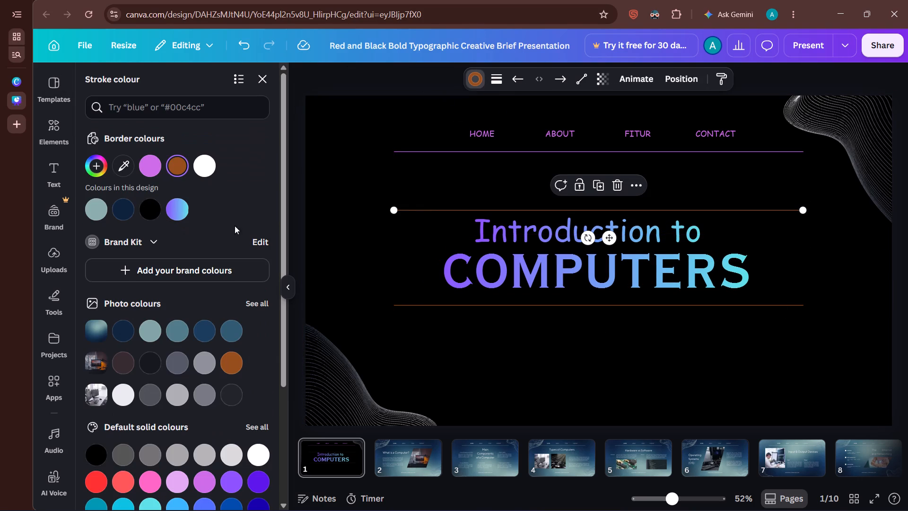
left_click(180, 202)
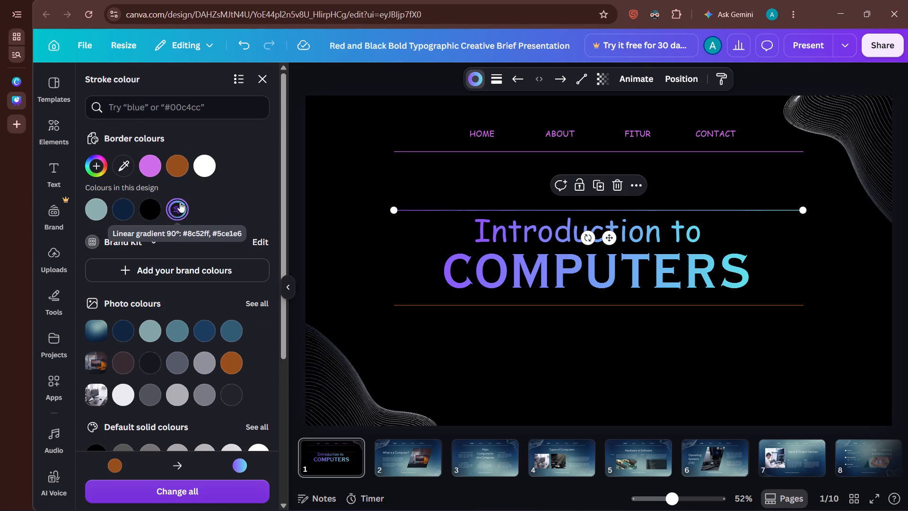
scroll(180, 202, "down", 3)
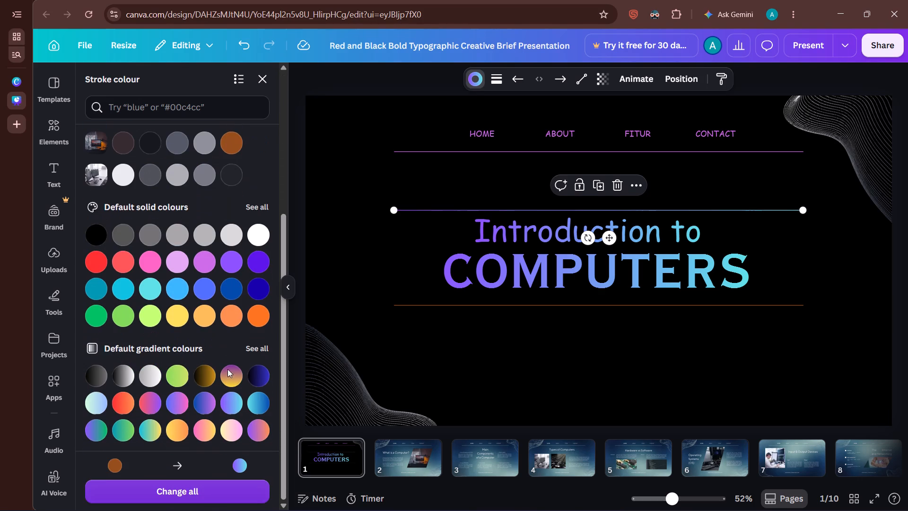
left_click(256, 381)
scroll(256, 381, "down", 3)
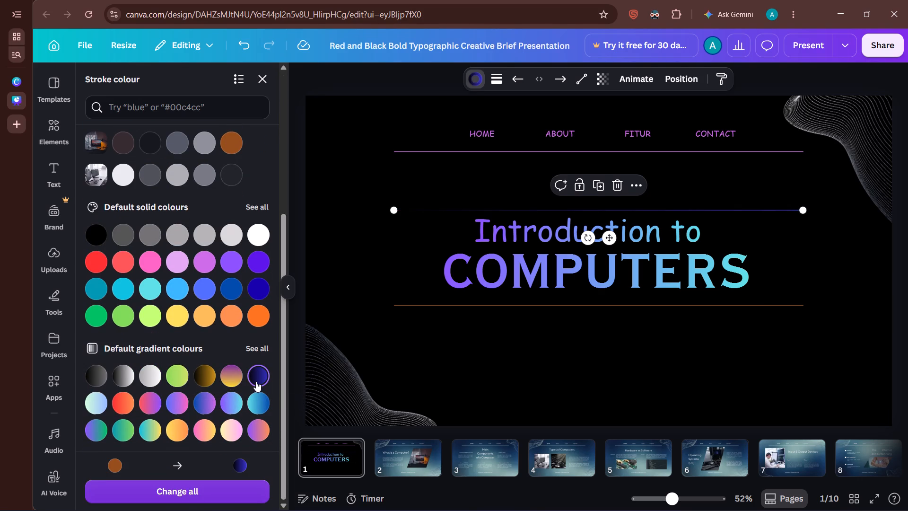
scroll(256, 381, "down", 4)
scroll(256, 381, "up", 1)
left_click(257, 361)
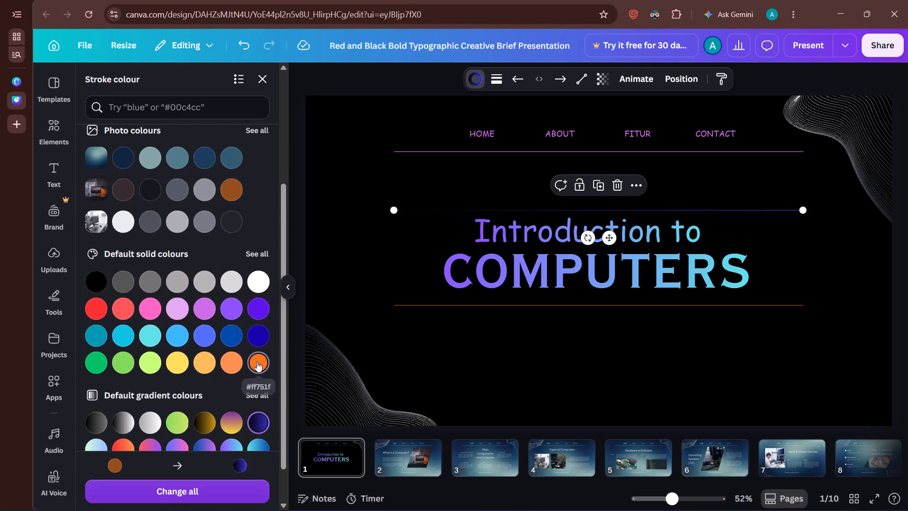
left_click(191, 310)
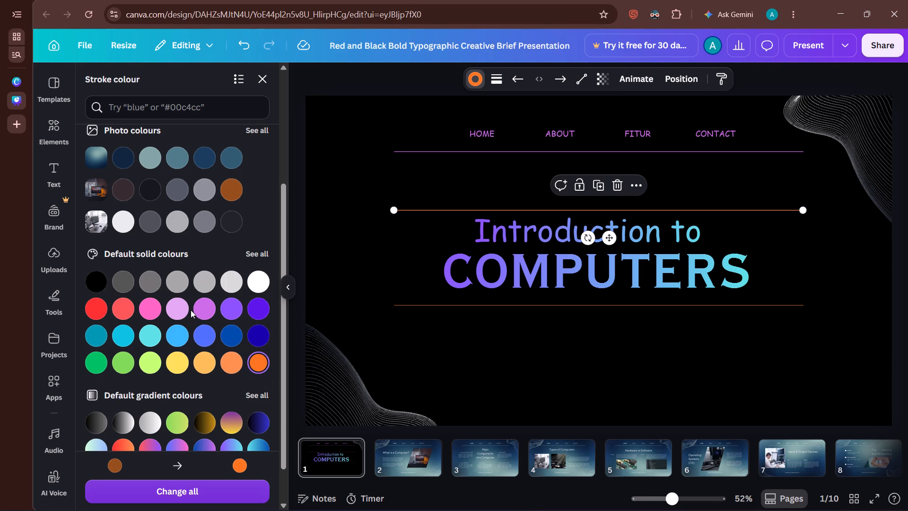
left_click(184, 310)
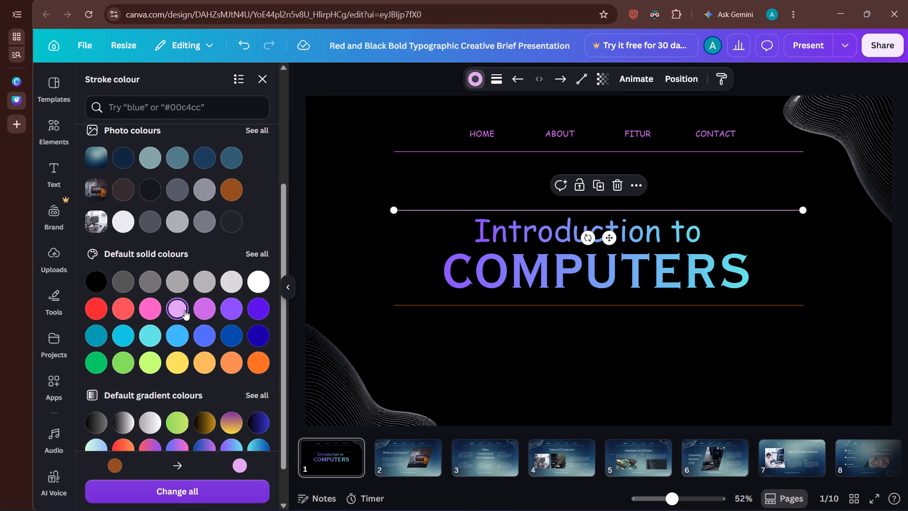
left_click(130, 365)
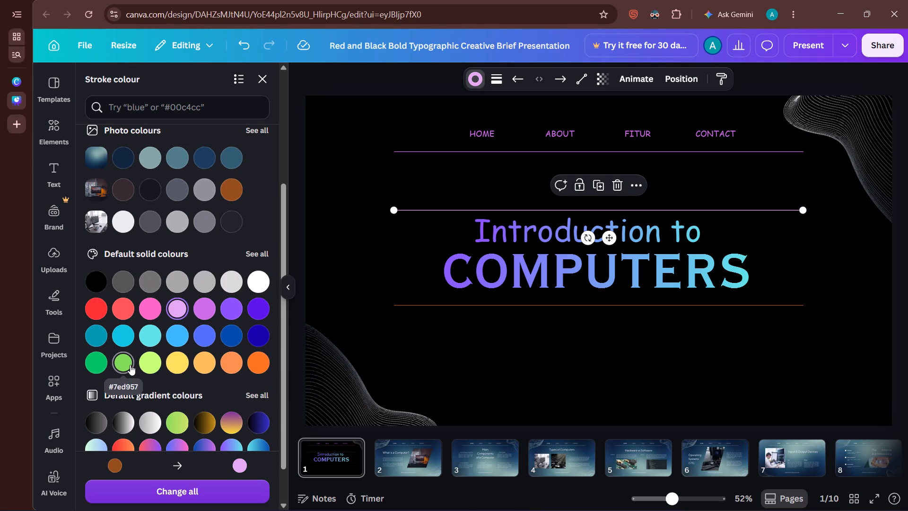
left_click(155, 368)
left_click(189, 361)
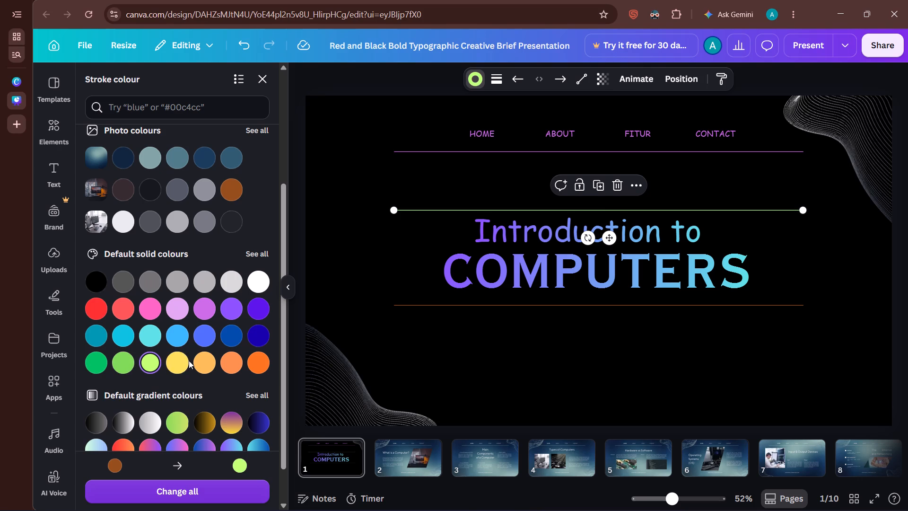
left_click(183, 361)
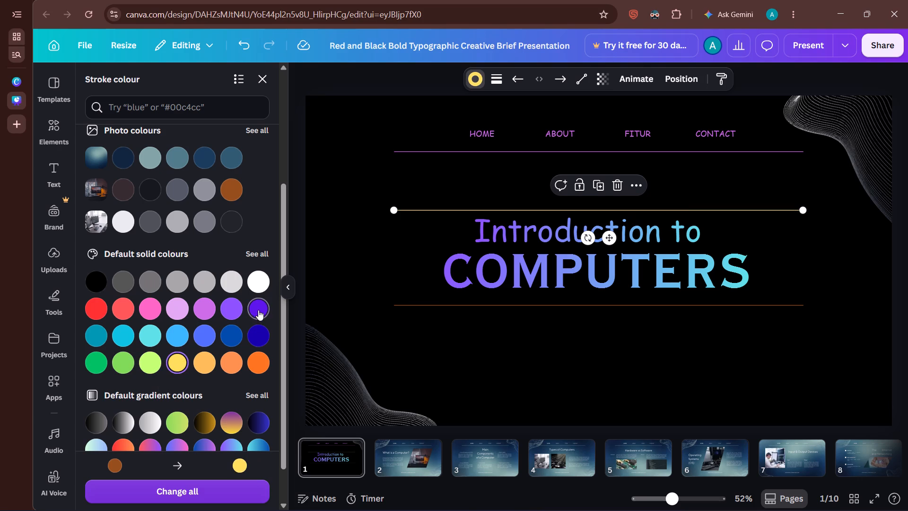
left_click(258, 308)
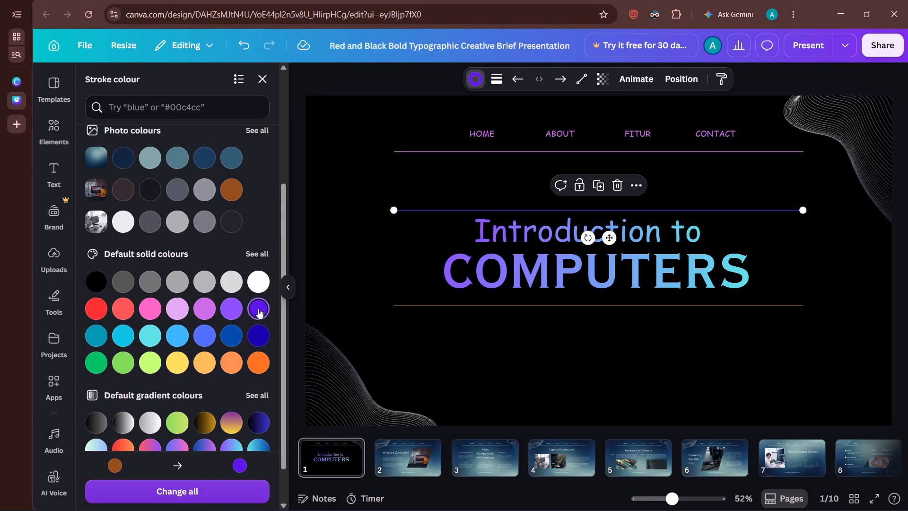
Set the stroke colour of the lines above and below the title to the default cyan-to-blue gradient.
scroll(235, 239, "up", 2)
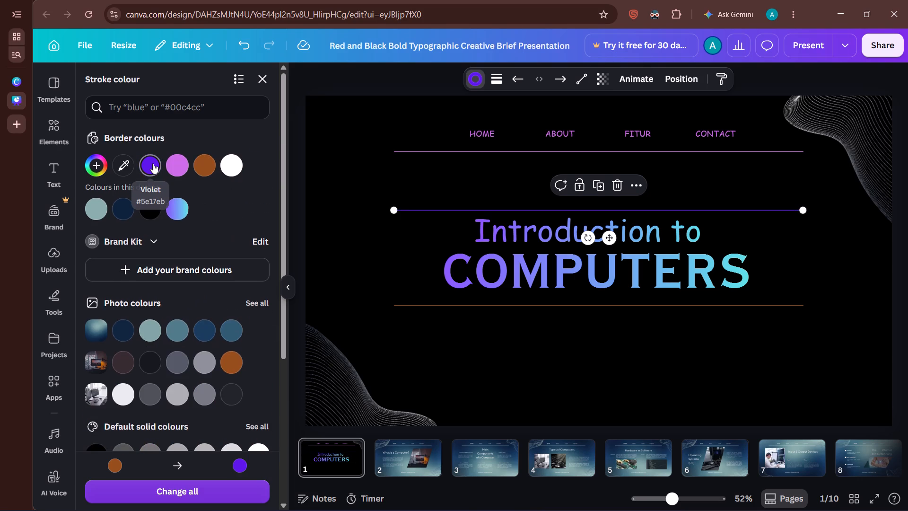
scroll(188, 291, "down", 2)
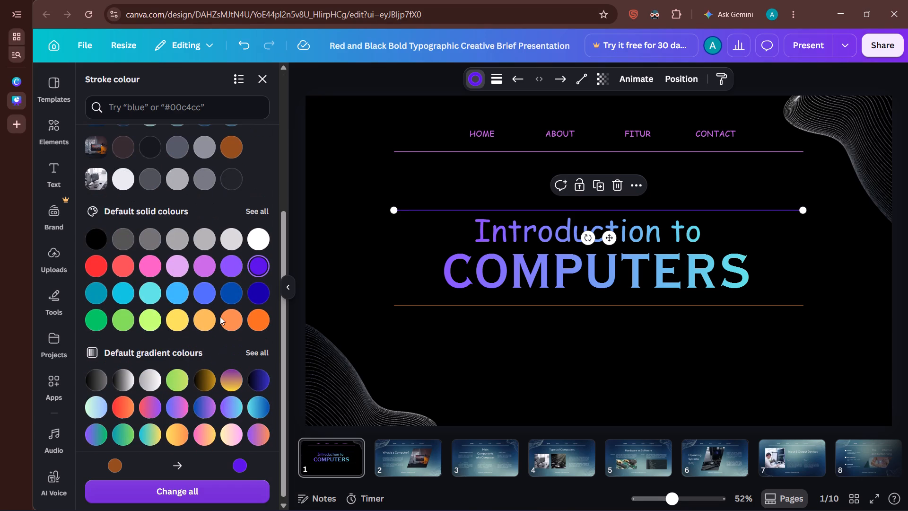
left_click(257, 400)
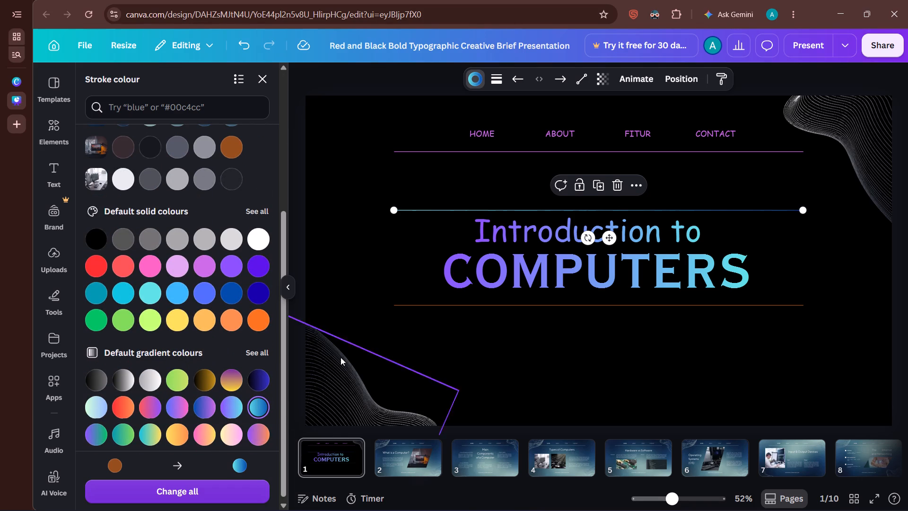
left_click(409, 310)
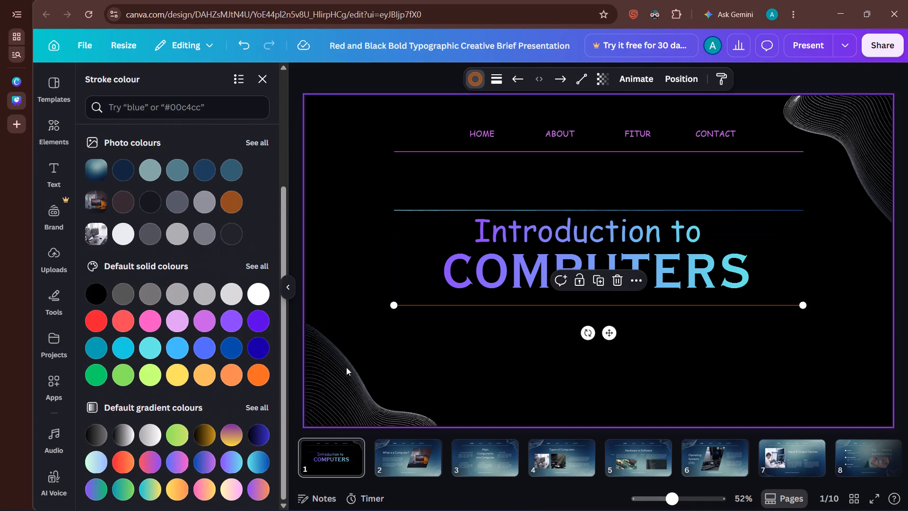
left_click(262, 458)
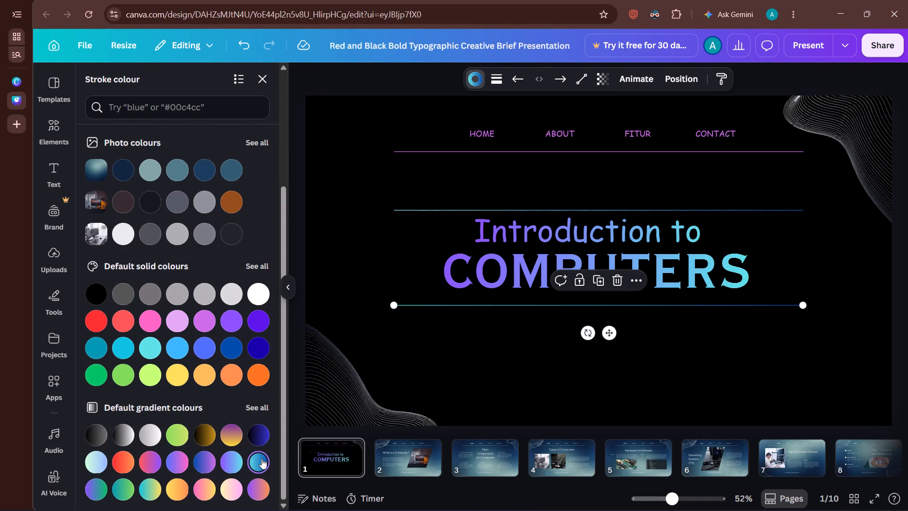
left_click(383, 65)
left_click(383, 65)
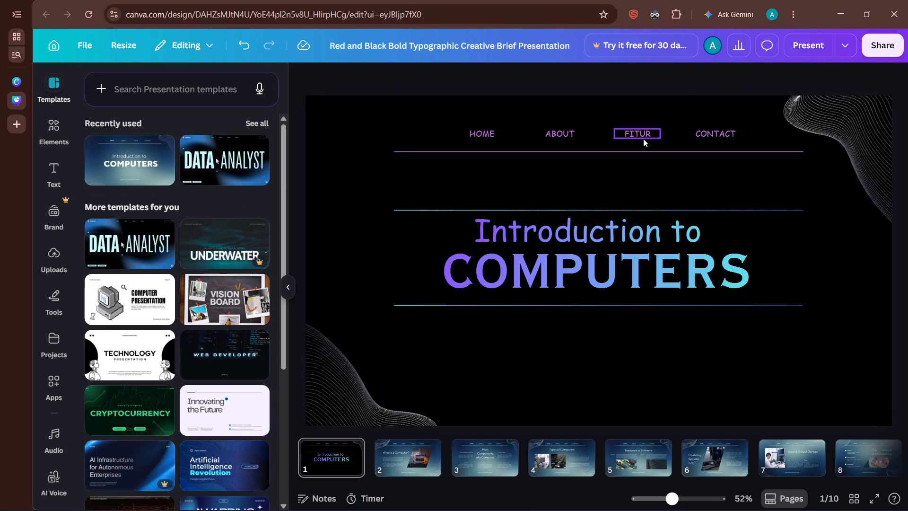
Change the background of page 2, "What is a Computer?", to solid black.
left_click(394, 465)
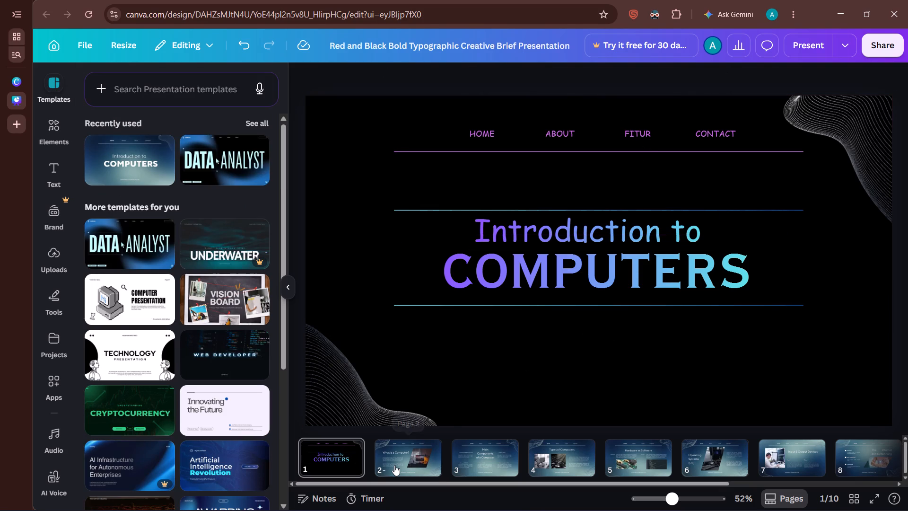
left_click(414, 367)
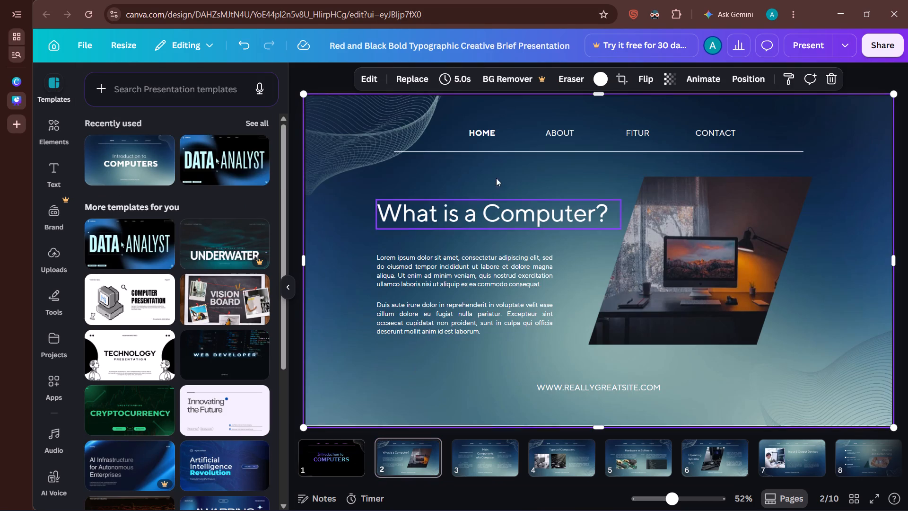
left_click(594, 80)
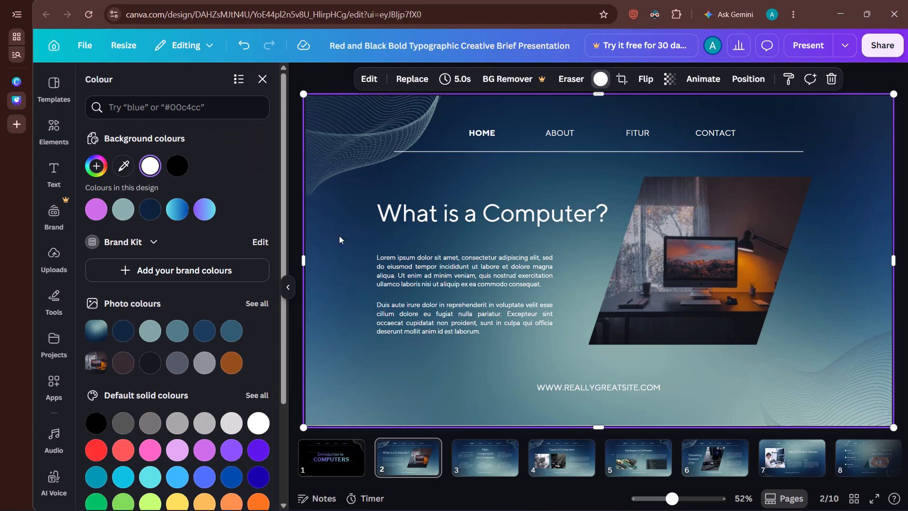
left_click(173, 158)
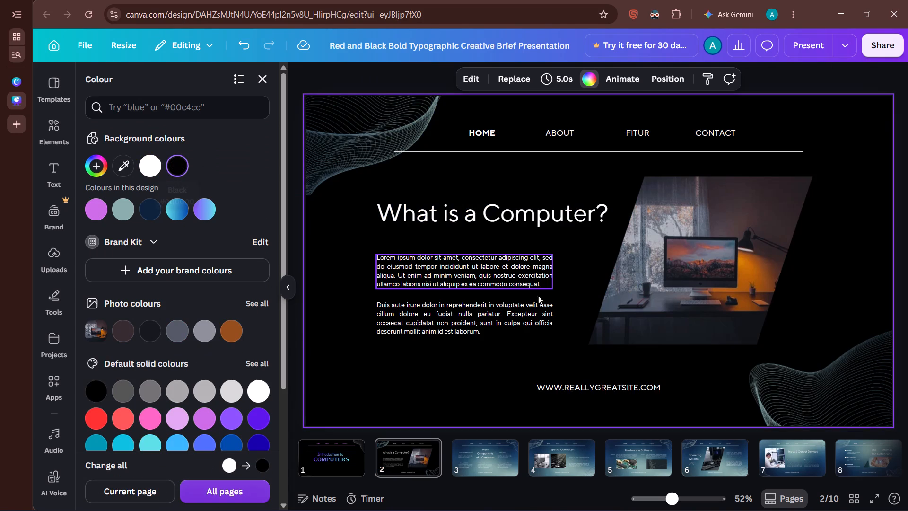
left_click(604, 389)
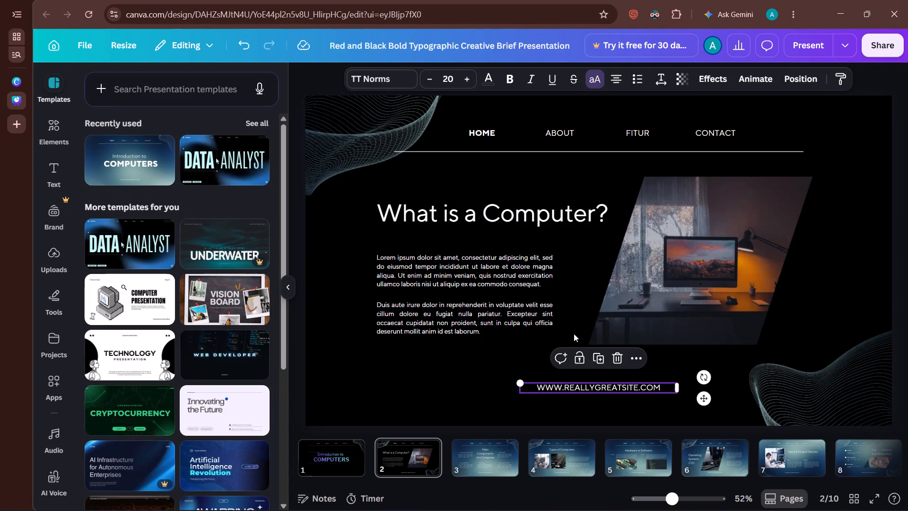
left_click(611, 353)
Move the slanted computer photo on page 2 slightly right and down, clear of the "What is a Computer?" heading.
left_click(658, 259)
left_click_drag(658, 259, 722, 255)
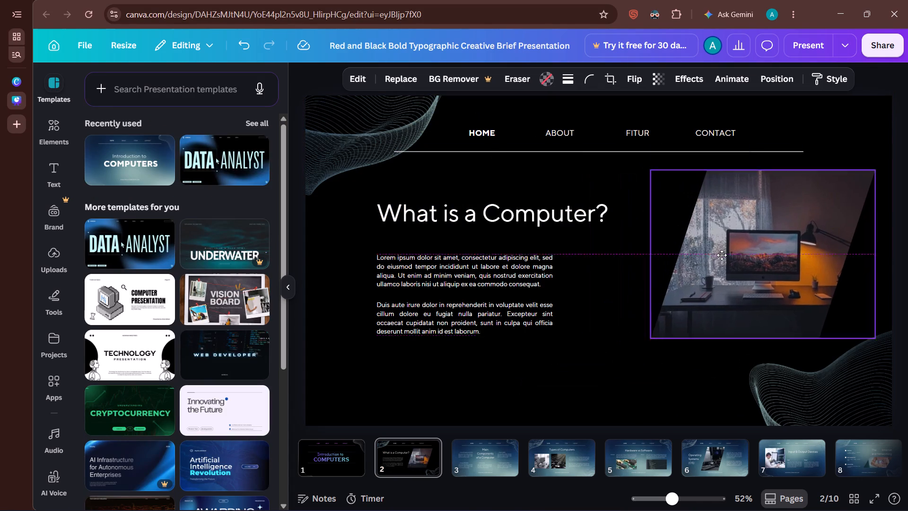
left_click_drag(722, 255, 700, 261)
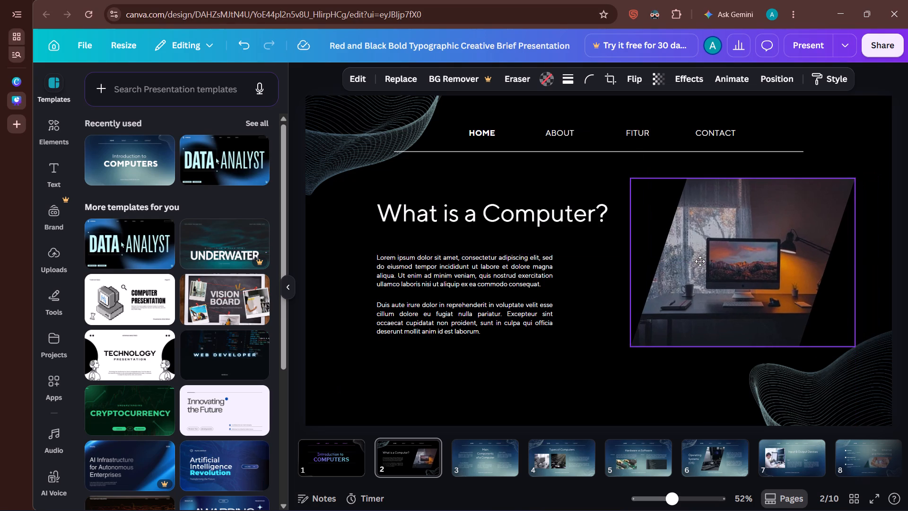
left_click_drag(700, 261, 673, 262)
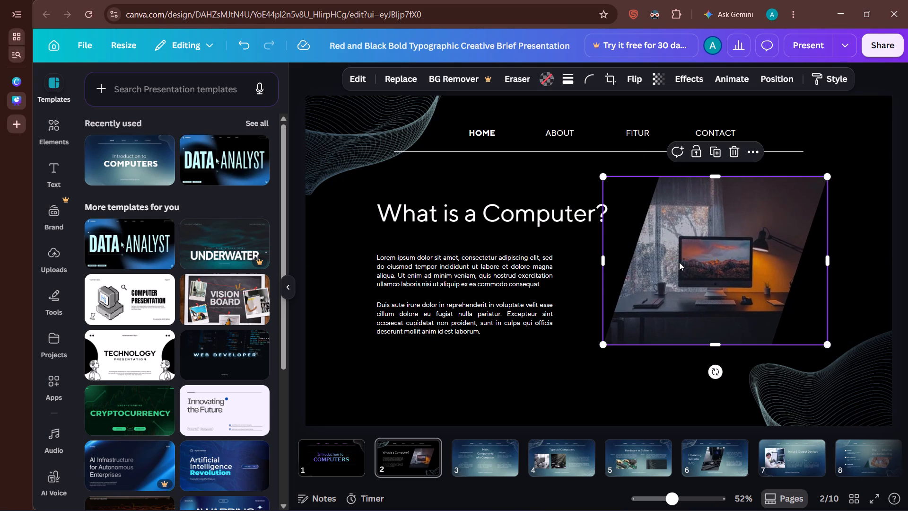
left_click_drag(679, 262, 705, 258)
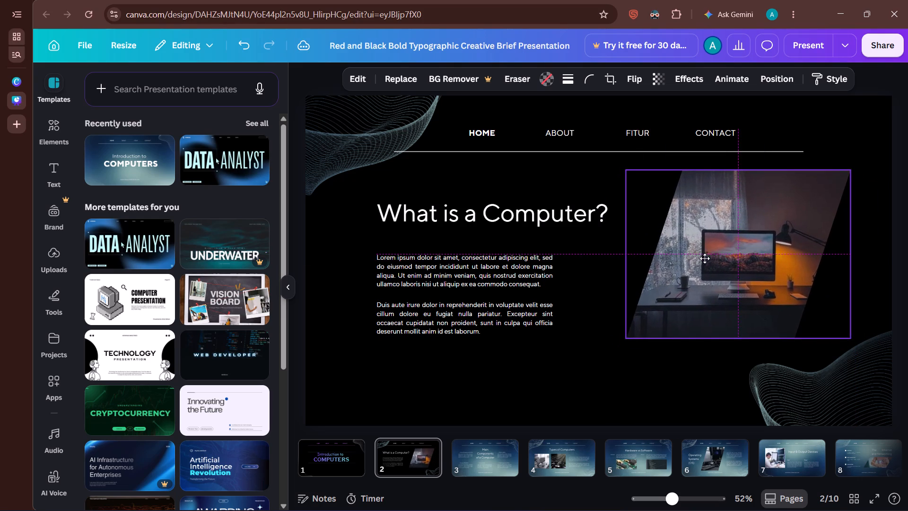
left_click_drag(705, 258, 703, 272)
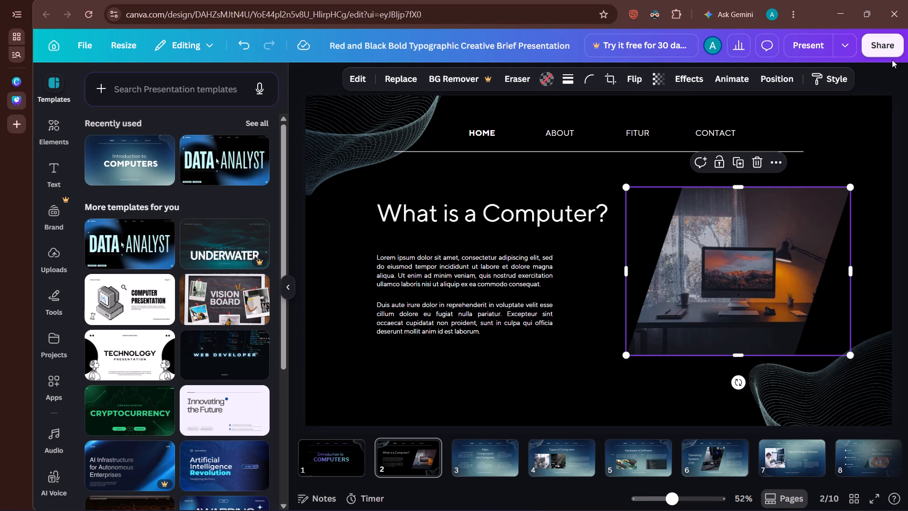
left_click(891, 74)
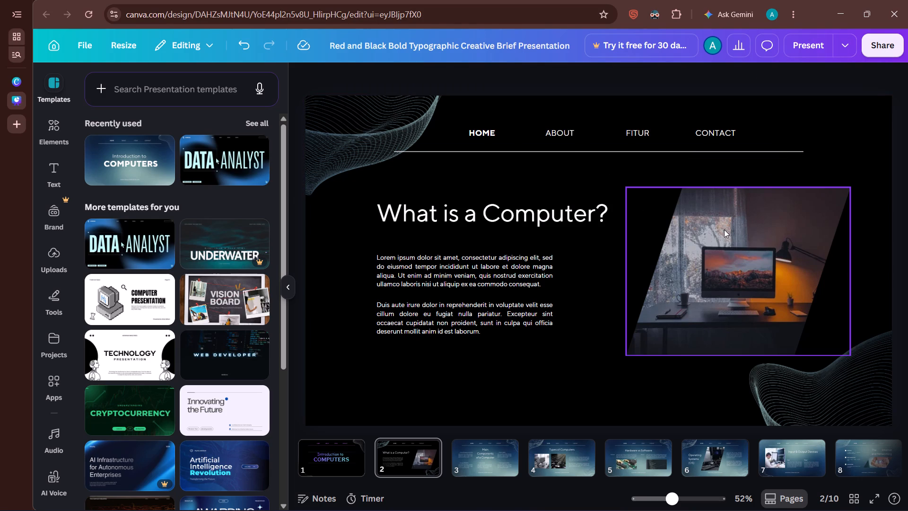
Shift page 2's upper-left wave graphic further into its corner and recolour its dark blue part to the design's light purple.
left_click(384, 116)
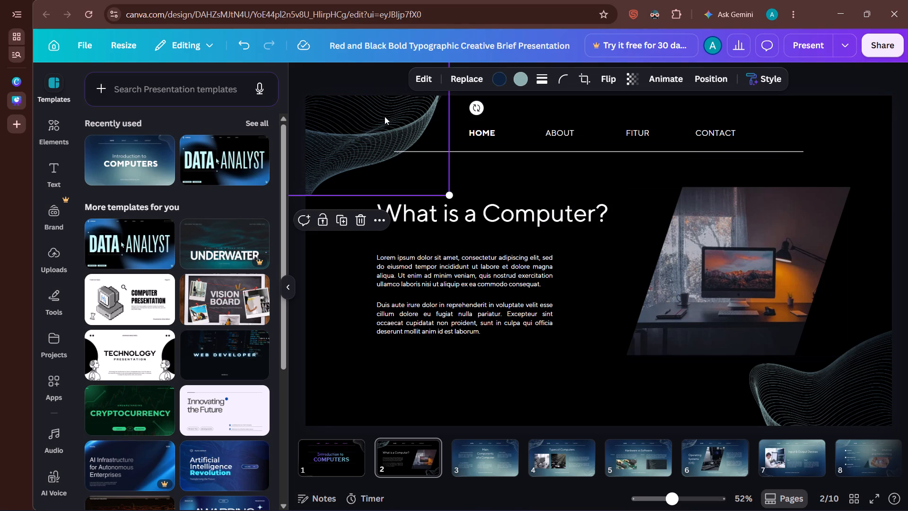
left_click_drag(384, 116, 369, 111)
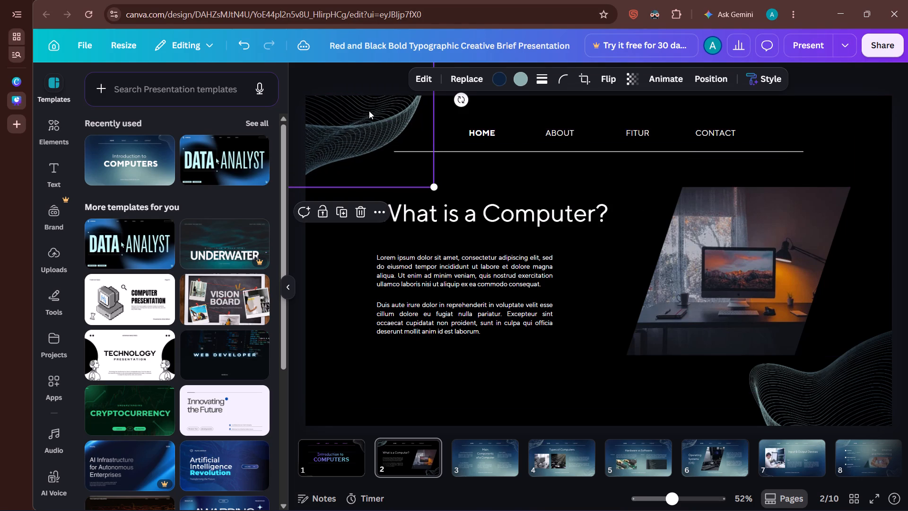
left_click(503, 74)
left_click(97, 208)
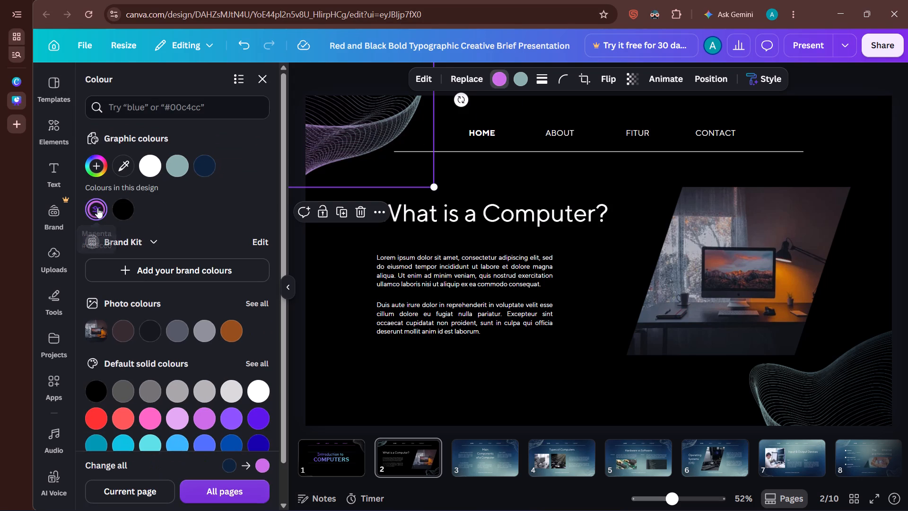
Shift page 2's lower-right wave graphic further out toward the slide's corner.
left_click(887, 380)
left_click_drag(887, 380, 906, 399)
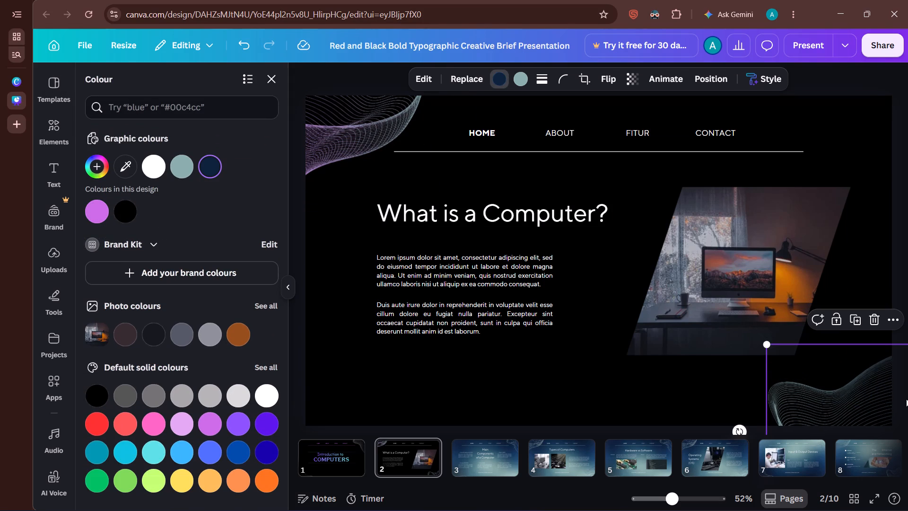
Recolour the dark blue part of page 2's lower-right wave graphic to the design's light purple.
left_click(97, 203)
left_click(368, 73)
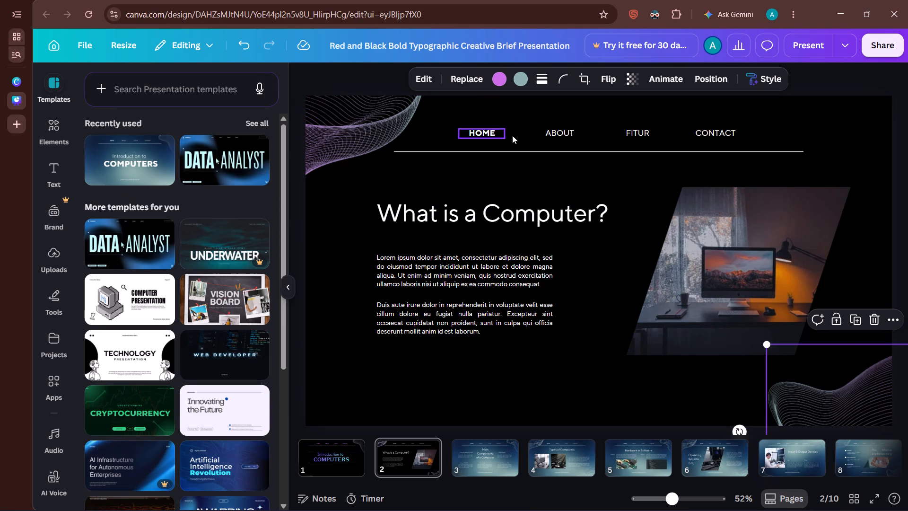
Change the font of page 2's HOME, ABOUT, FITUR and CONTACT navigation labels to Comic Sans.
left_click(490, 127)
left_click(489, 132)
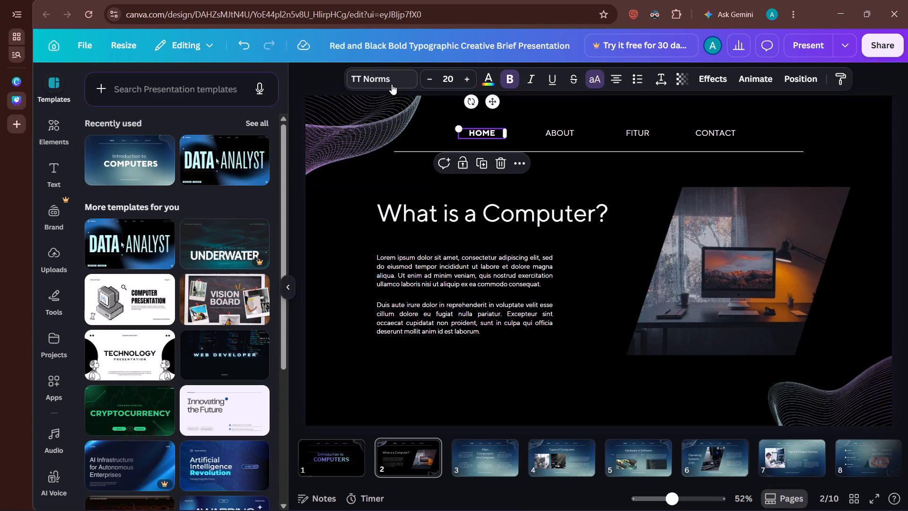
left_click(390, 84)
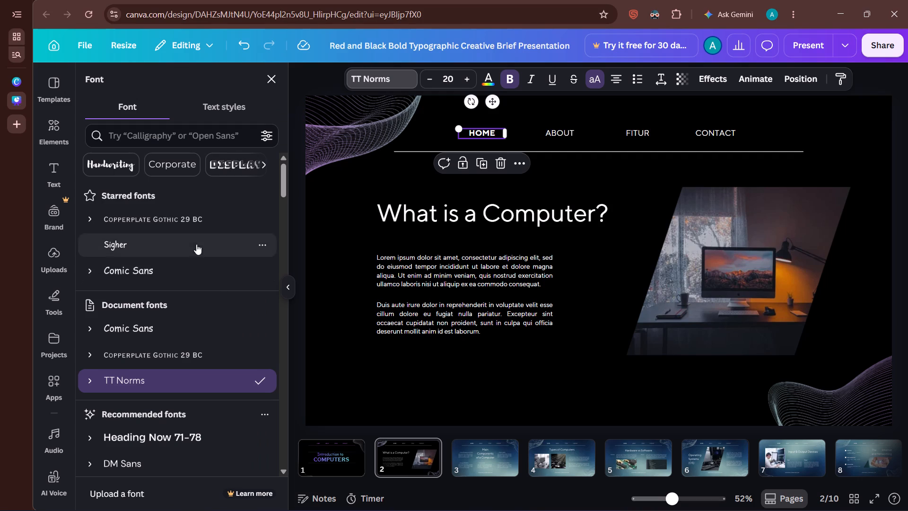
left_click(194, 263)
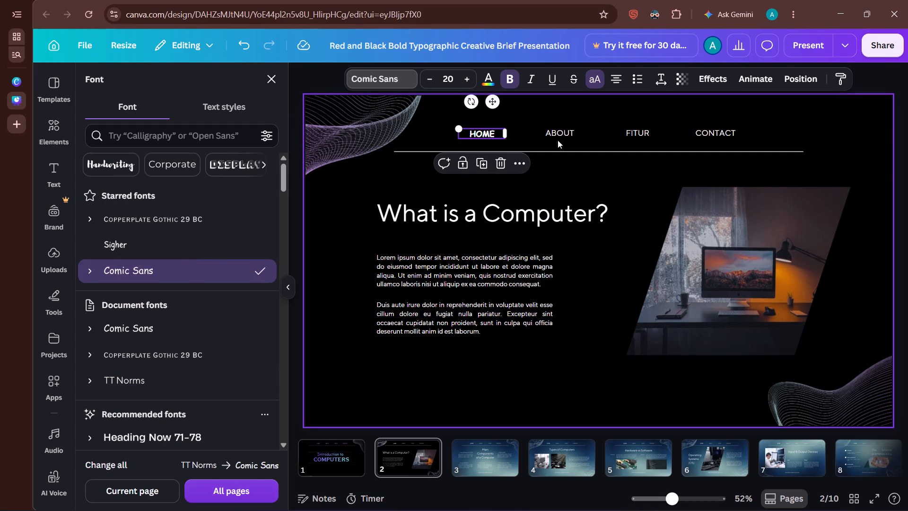
left_click(558, 140)
left_click(560, 138)
left_click(390, 78)
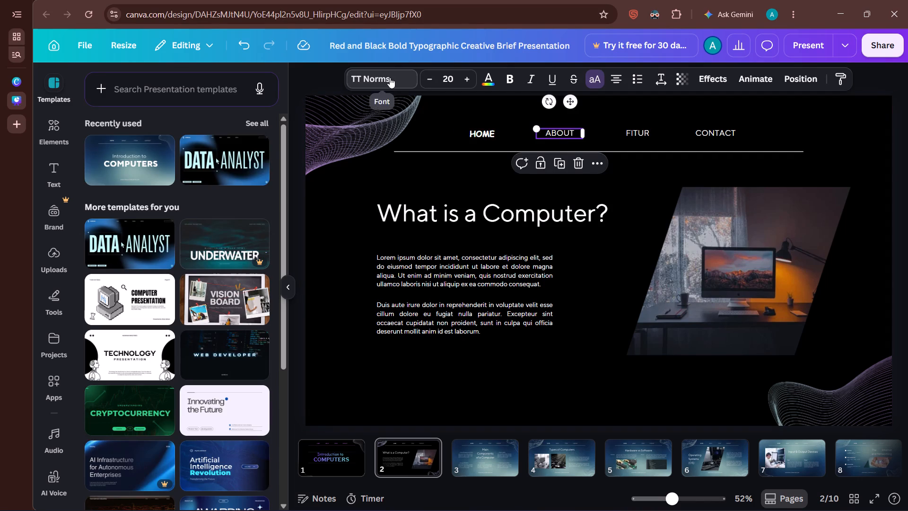
left_click(175, 264)
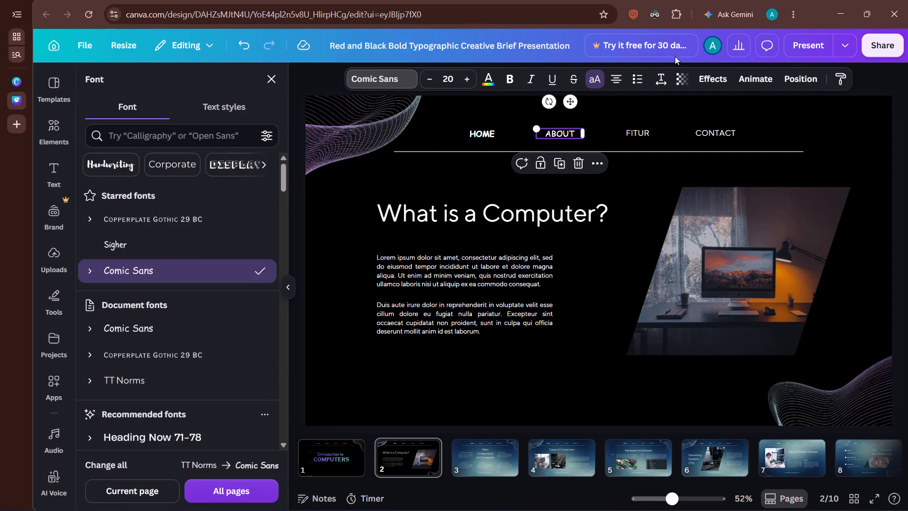
left_click(635, 128)
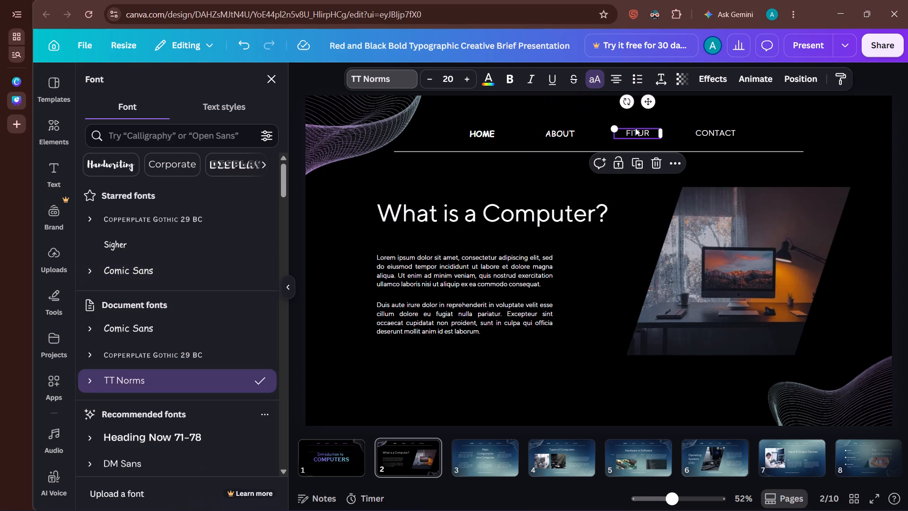
left_click(202, 283)
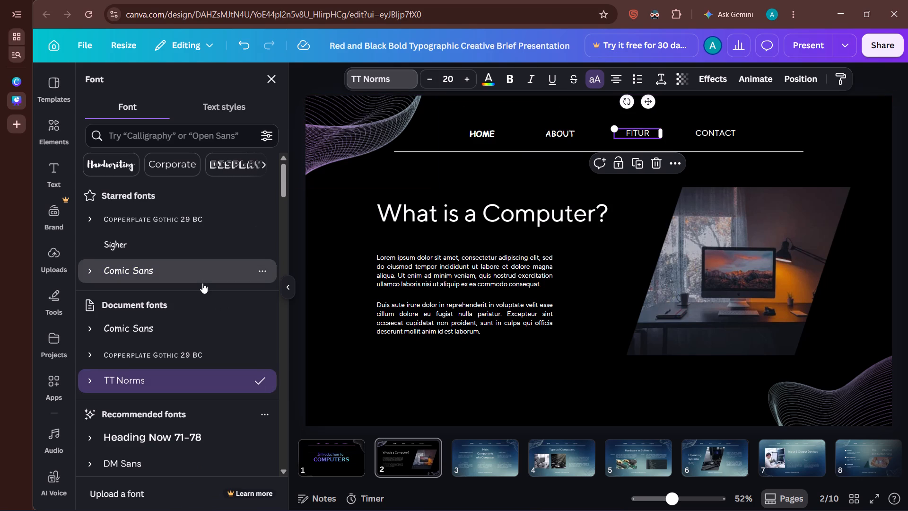
left_click(728, 126)
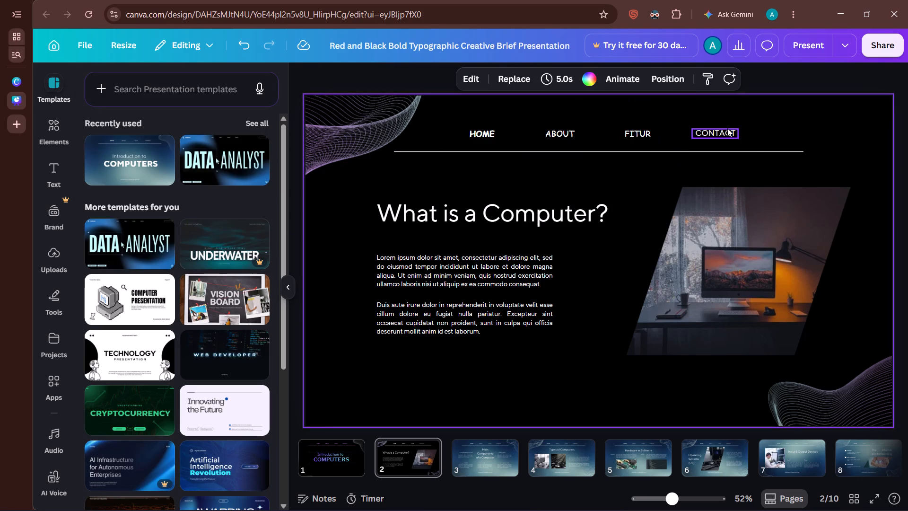
left_click(727, 128)
left_click(386, 78)
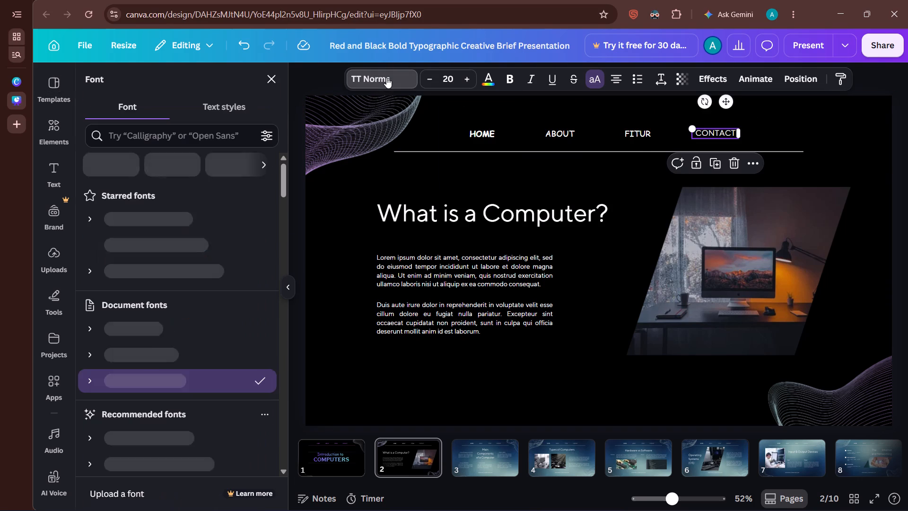
left_click(186, 263)
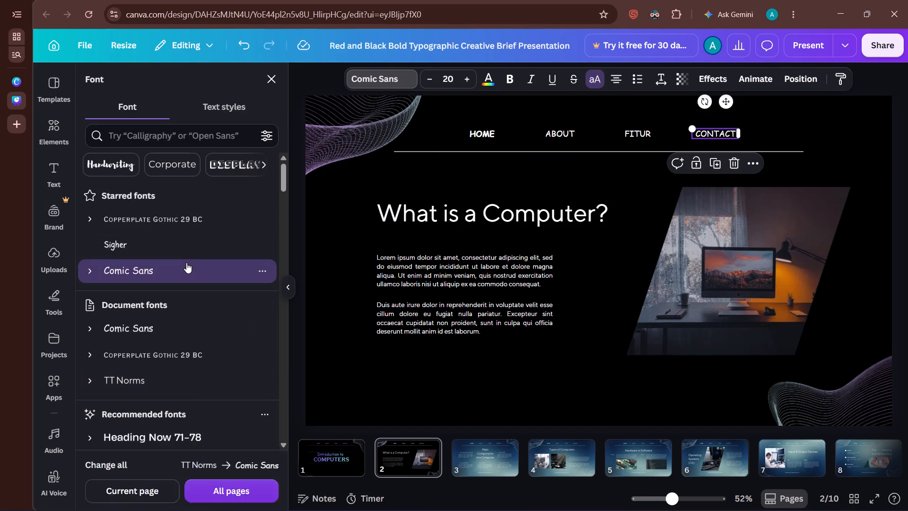
Set the "What is a Computer?" heading in Copperplate Gothic 29 BC and increase its font size by 8.
left_click(455, 213)
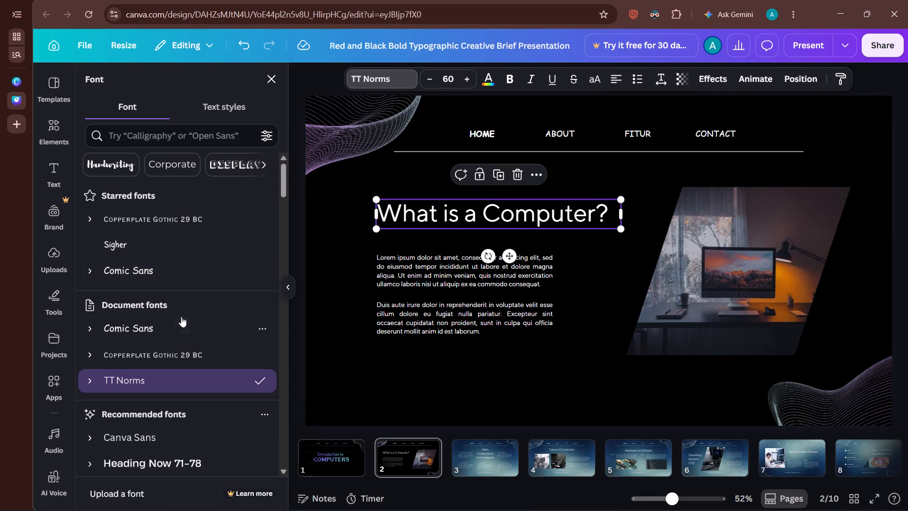
left_click(154, 231)
left_click(158, 220)
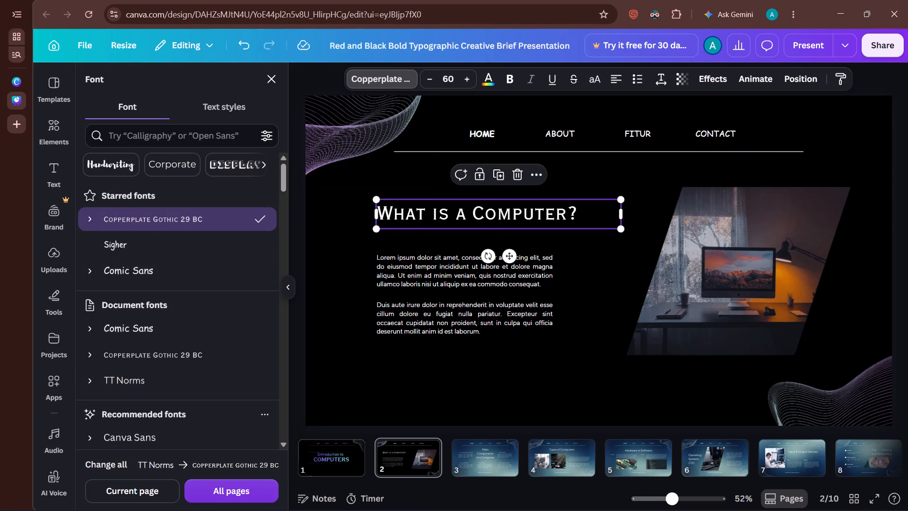
triple_click(466, 78)
triple_click(466, 78)
double_click(466, 78)
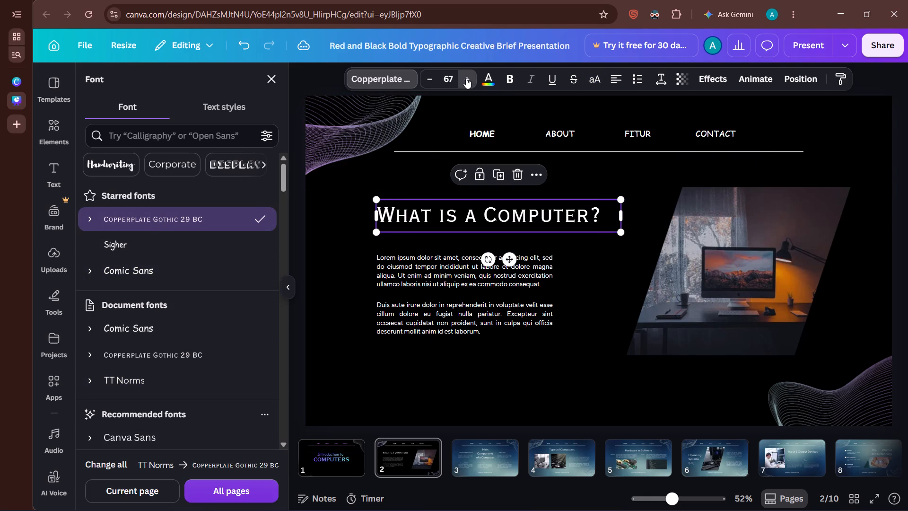
Change page 2's first body paragraph to Comic Sans and move it up closer beneath the heading.
left_click(445, 274)
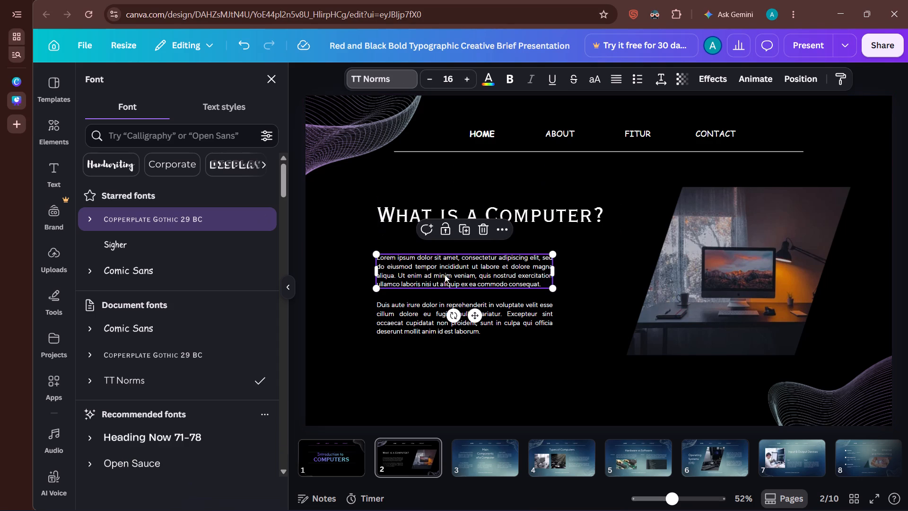
left_click(191, 273)
left_click_drag(416, 262, 419, 258)
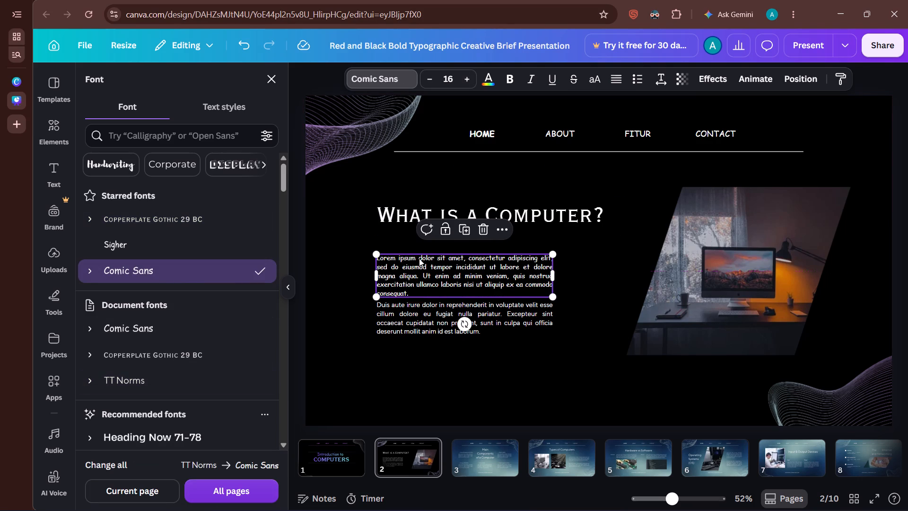
left_click_drag(419, 258, 414, 247)
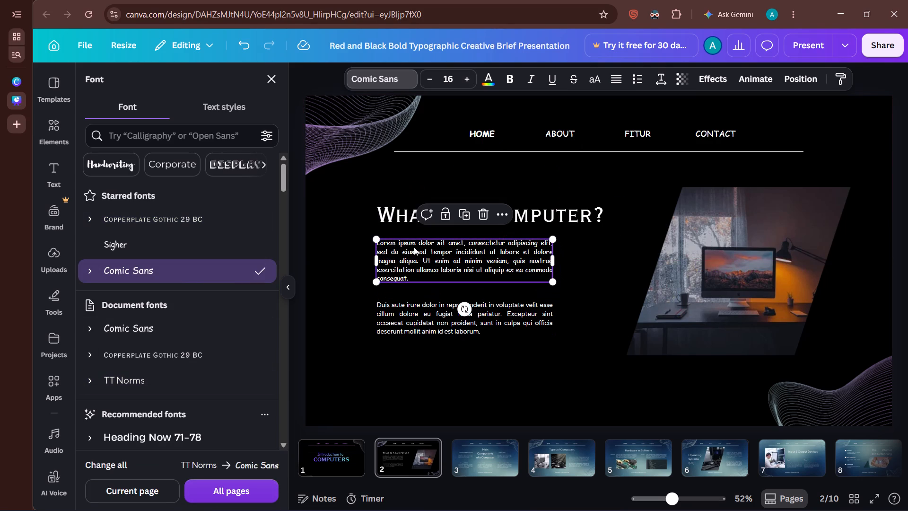
Change page 2's second body paragraph to Comic Sans and nudge it up slightly, leaving a gap below the first paragraph.
left_click(404, 331)
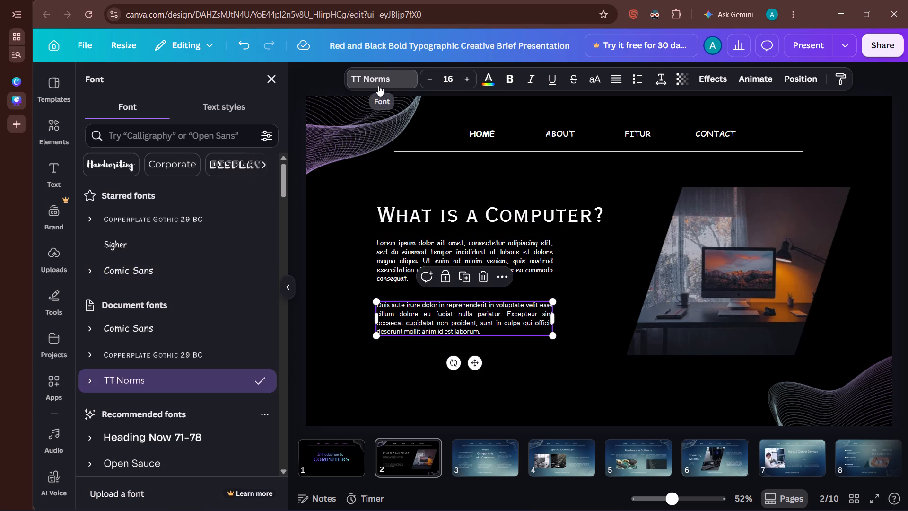
left_click(195, 269)
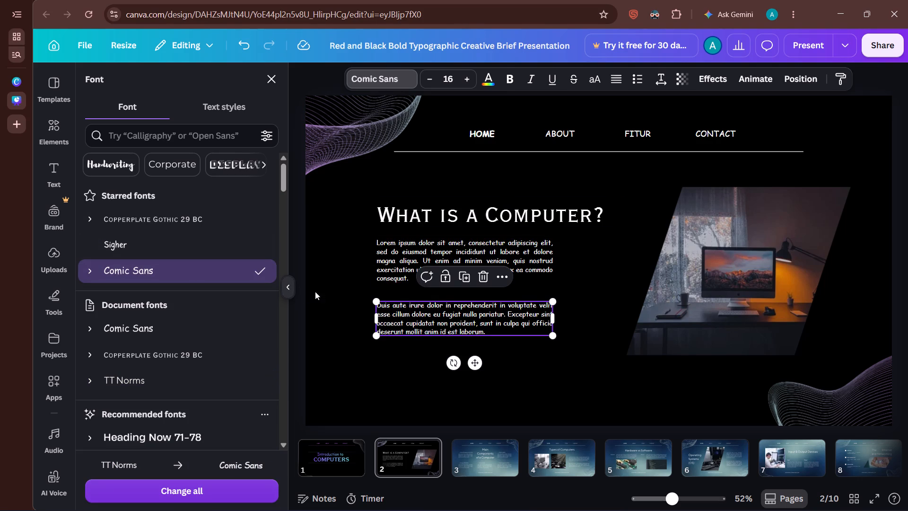
left_click_drag(402, 321, 403, 312)
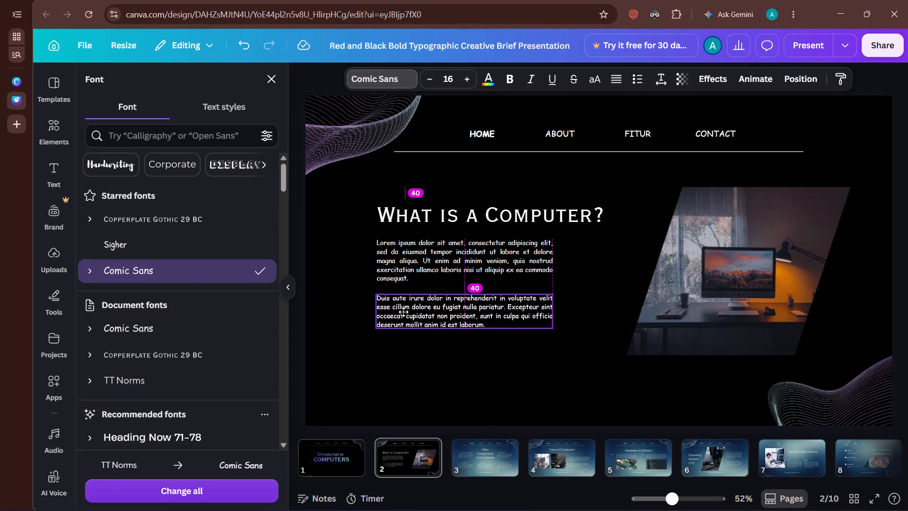
left_click_drag(403, 312, 402, 317)
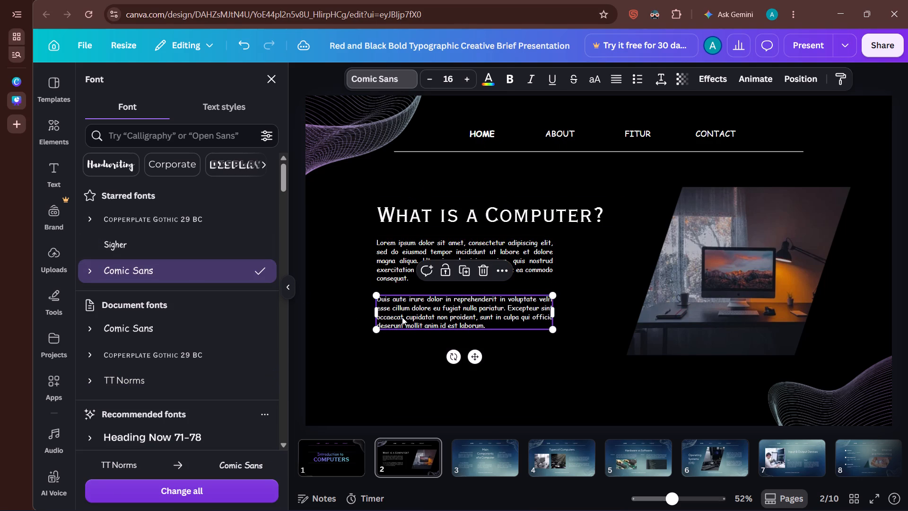
left_click(402, 396)
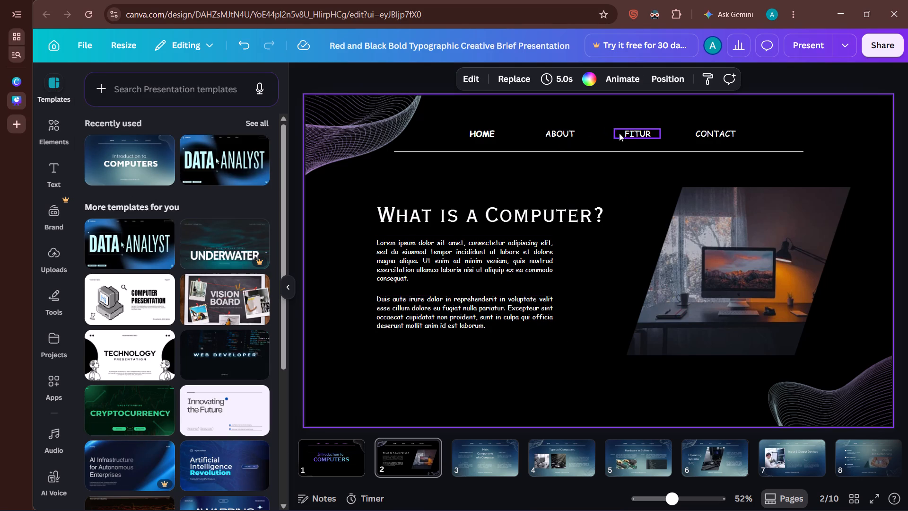
Recolour the divider line under page 2's navigation labels with the design's purple-to-light-blue linear gradient.
left_click(607, 157)
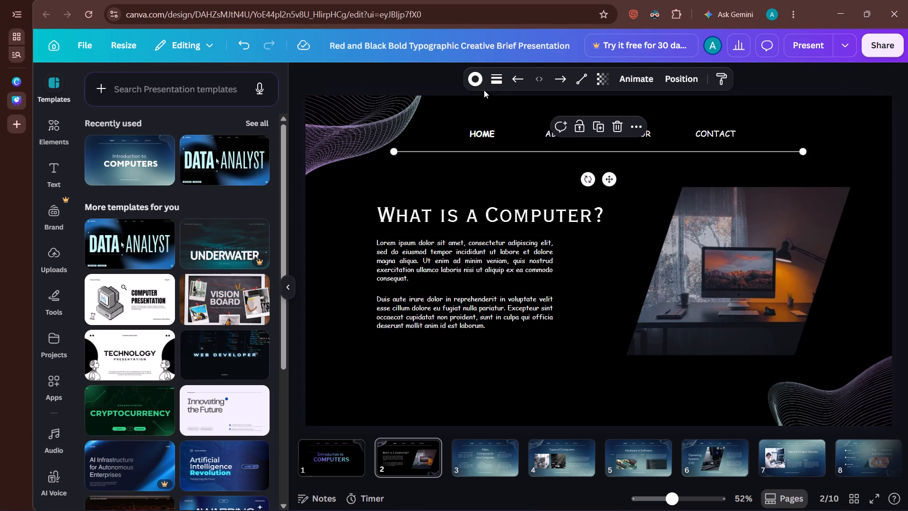
left_click(480, 84)
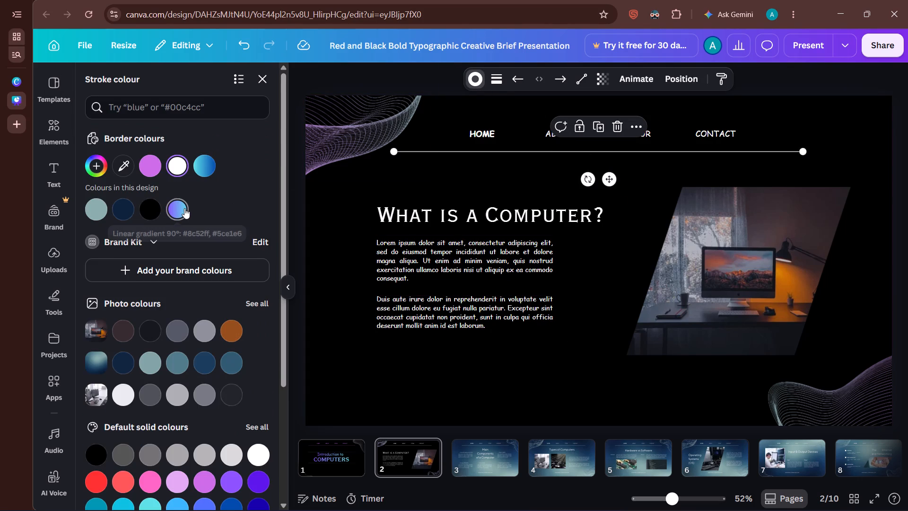
left_click(184, 208)
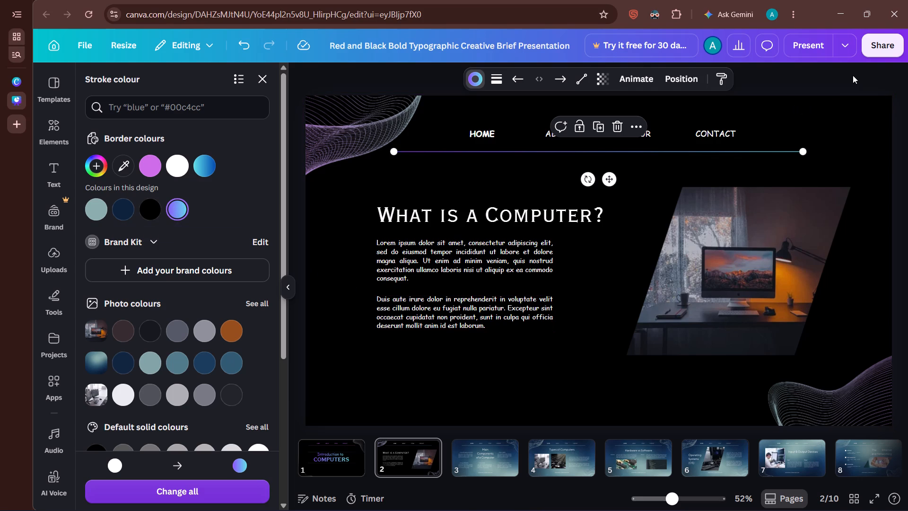
left_click(853, 75)
left_click(853, 75)
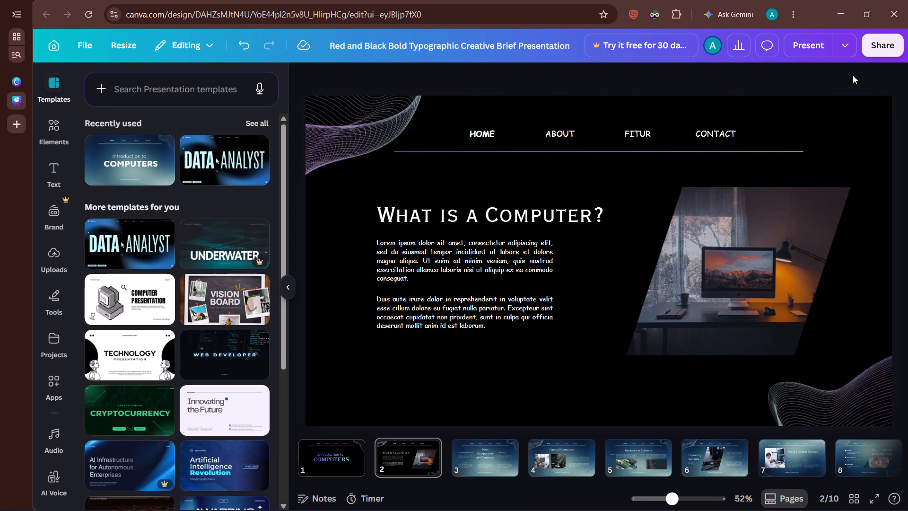
Go to page 3 and change its background to black (#000000).
key("Right")
left_click(367, 158)
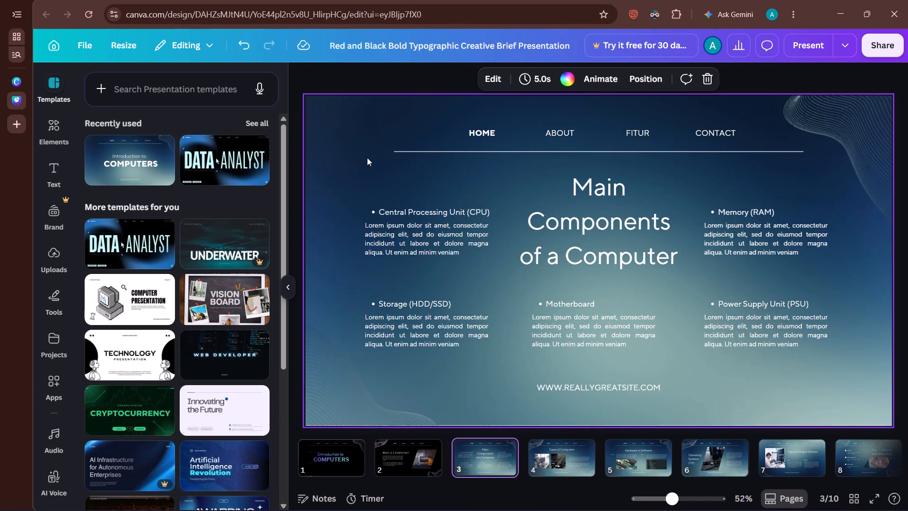
left_click(599, 82)
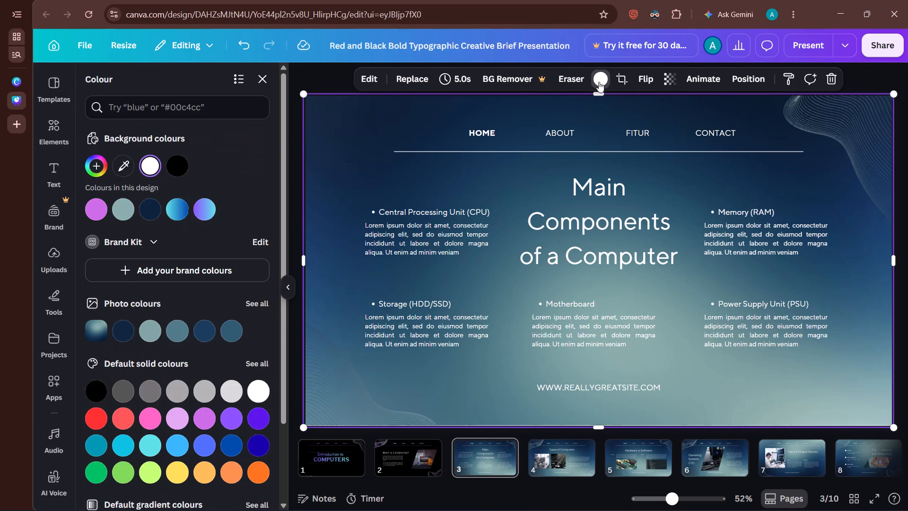
left_click(183, 160)
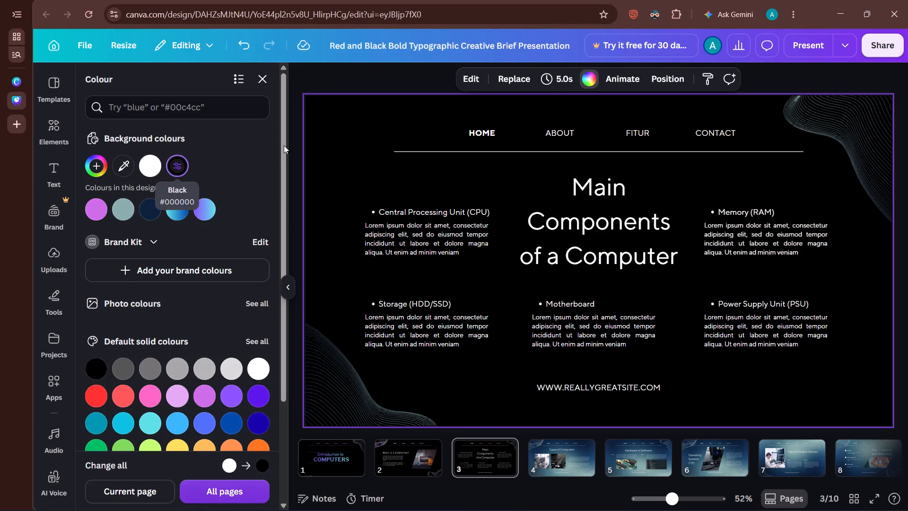
Recolour the dark blue part of both of page 3's corner wave graphics to the design's magenta (#cb6ce6).
left_click(870, 136)
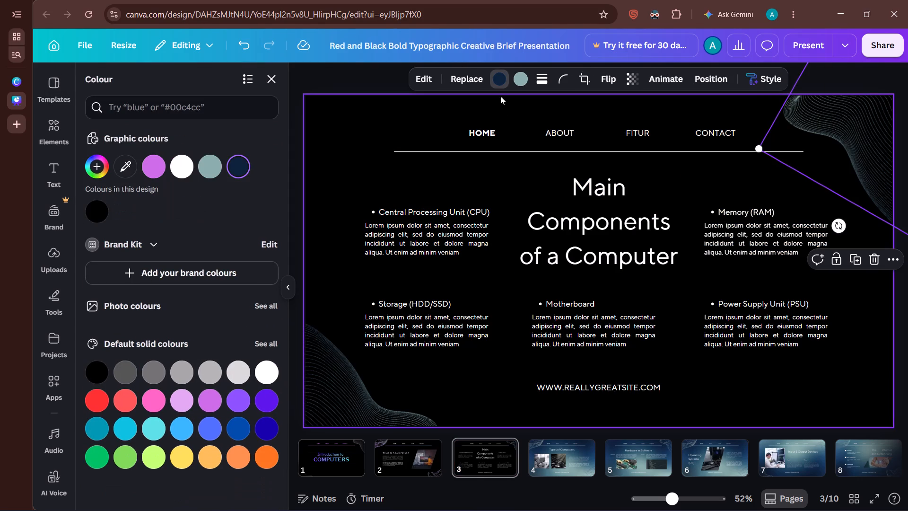
left_click(503, 79)
left_click(503, 79)
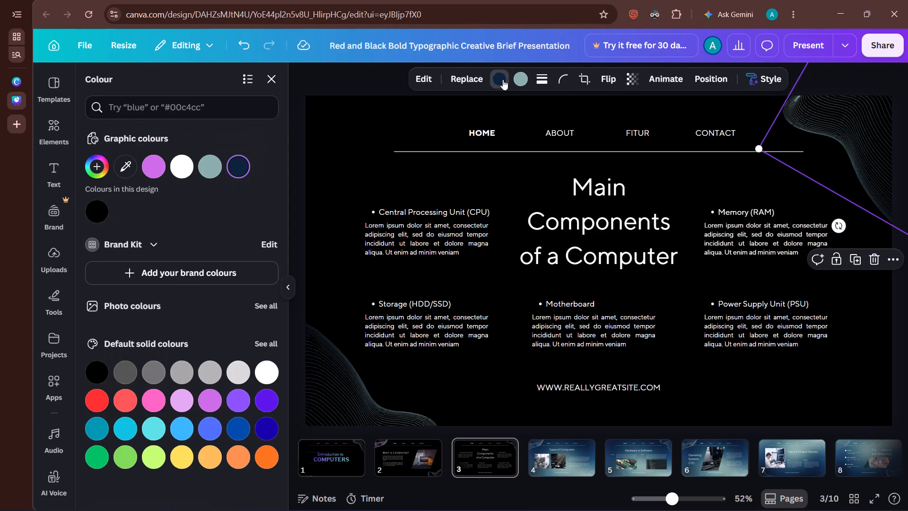
left_click(149, 168)
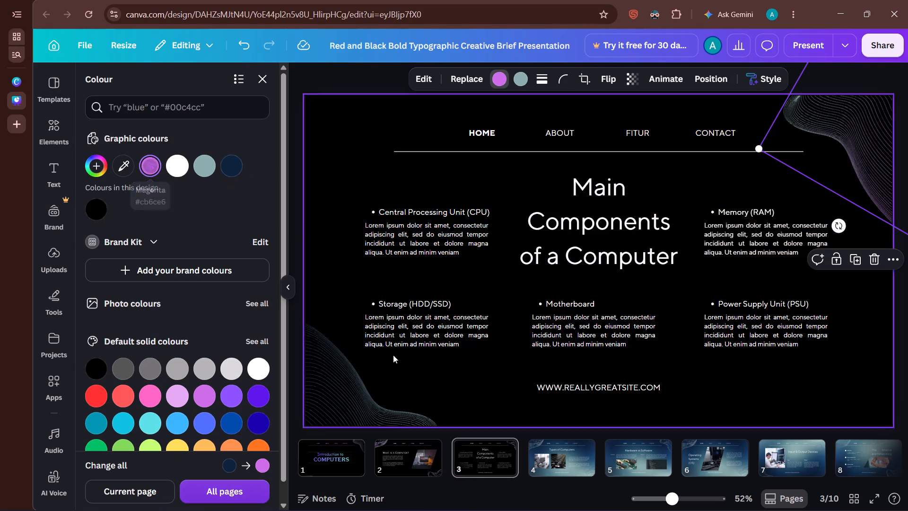
left_click(357, 398)
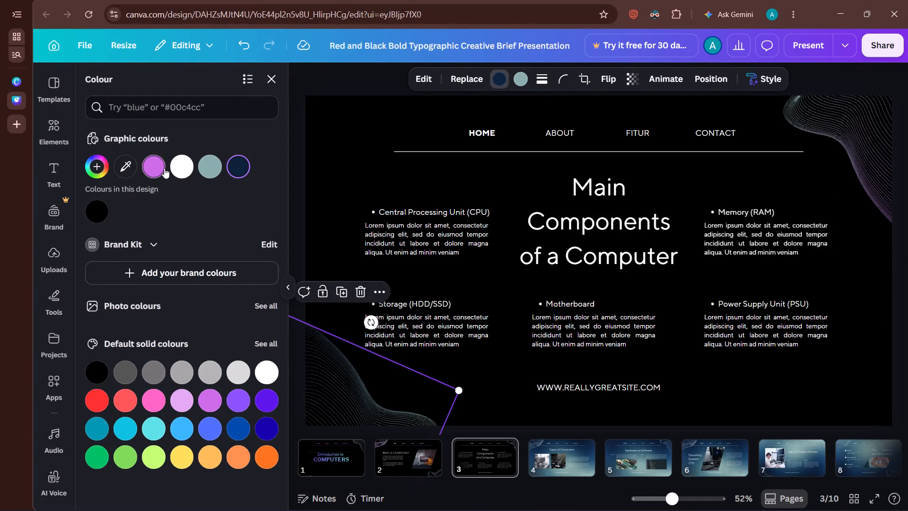
left_click(164, 168)
Change page 3's heading "Main Components of a Computer" to Copperplate Gothic 29 BC at font size 66.
left_click(635, 209)
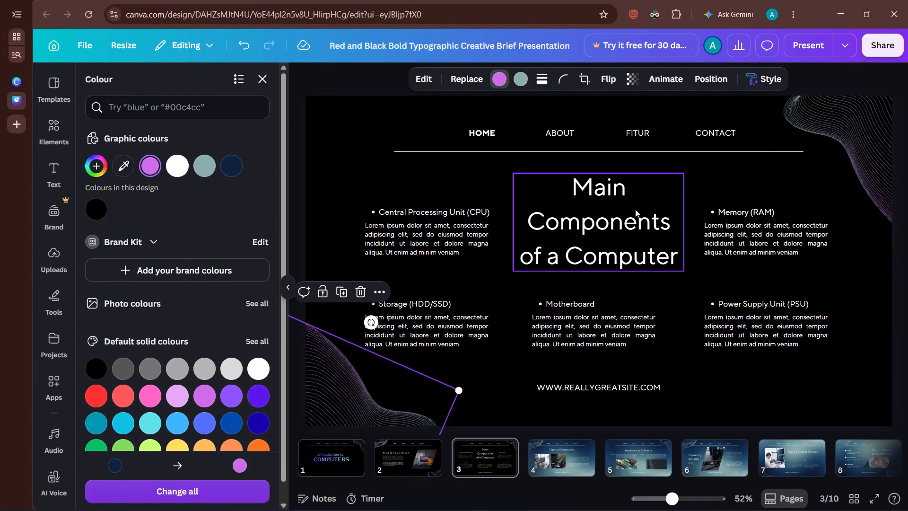
left_click(393, 70)
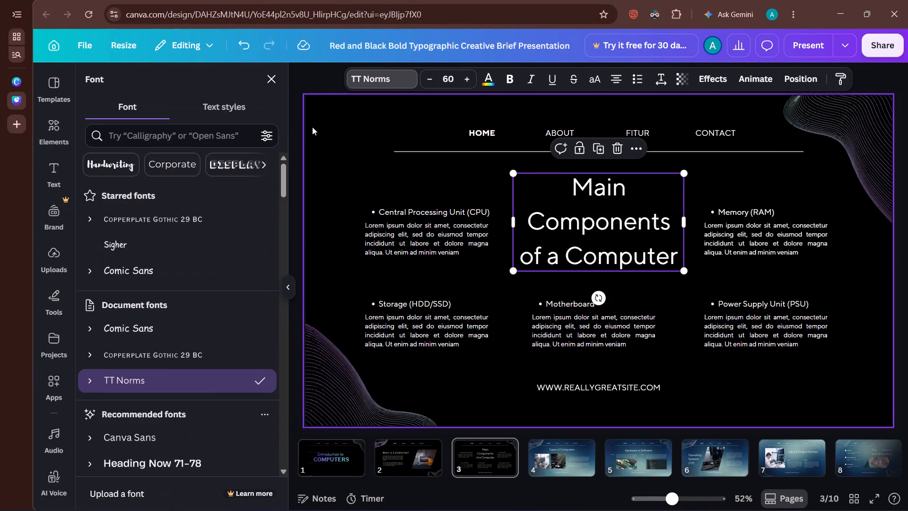
left_click(210, 220)
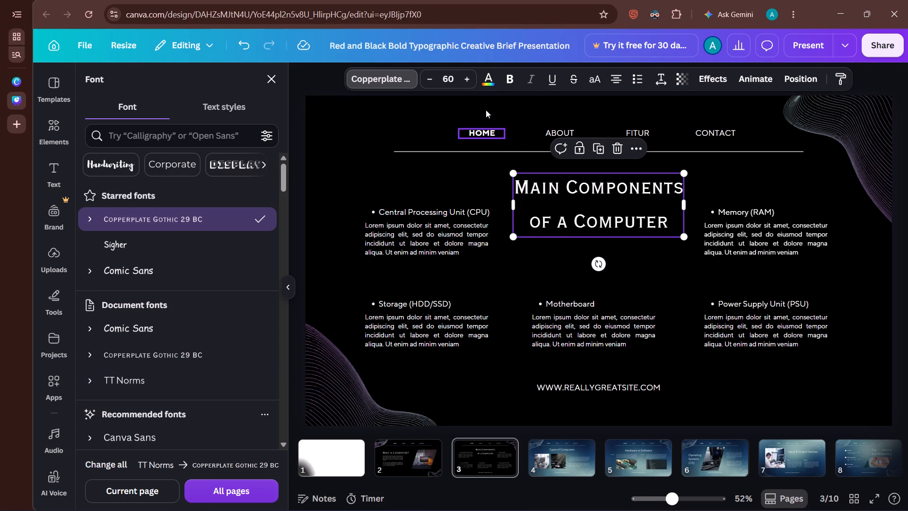
triple_click(471, 85)
triple_click(471, 85)
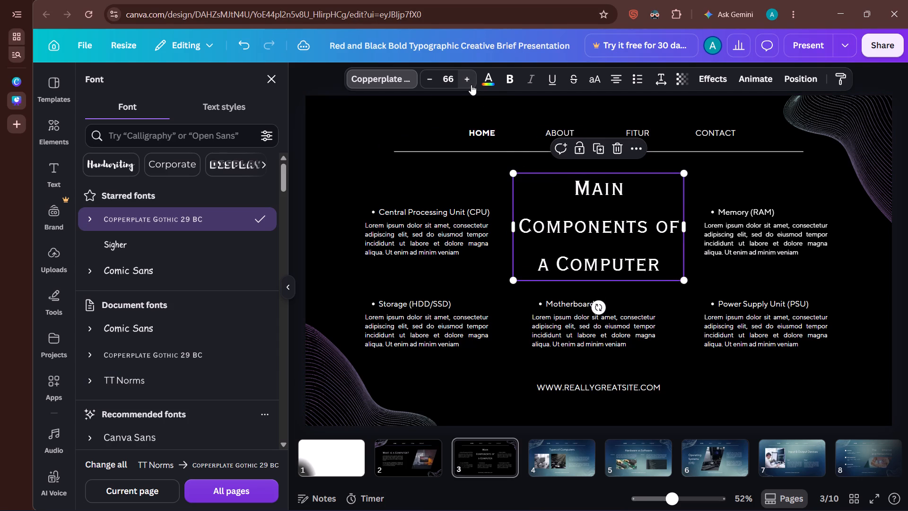
left_click(420, 120)
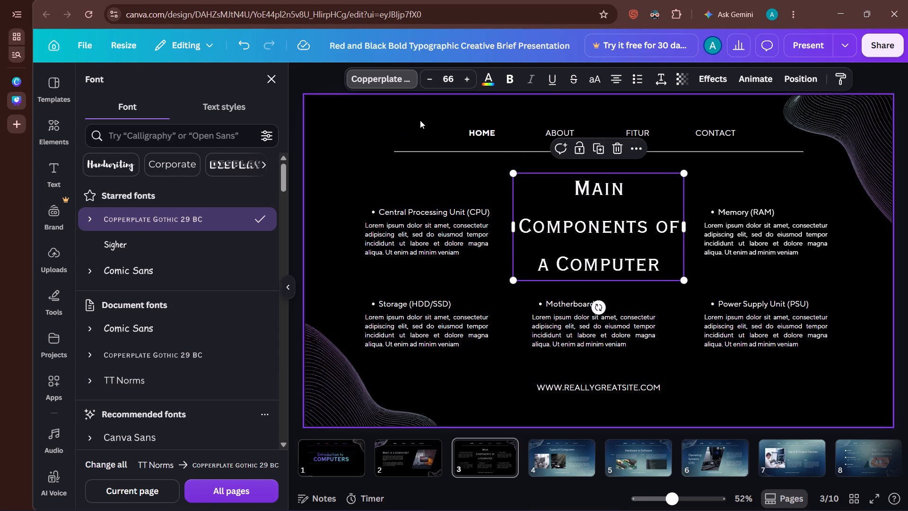
Duplicate page 3's divider line and place the copy just above the heading as a horizontal line about 600 long, roughly the heading's width.
left_click(605, 215)
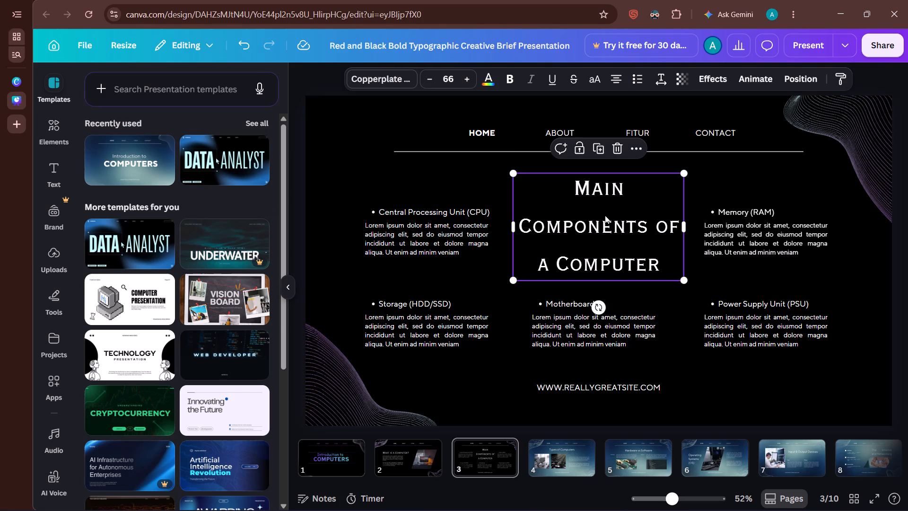
left_click(484, 151)
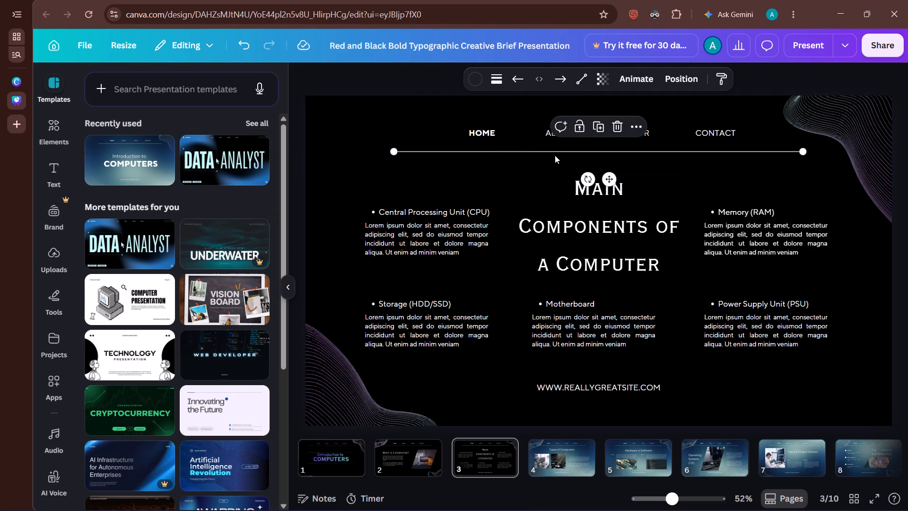
left_click(600, 131)
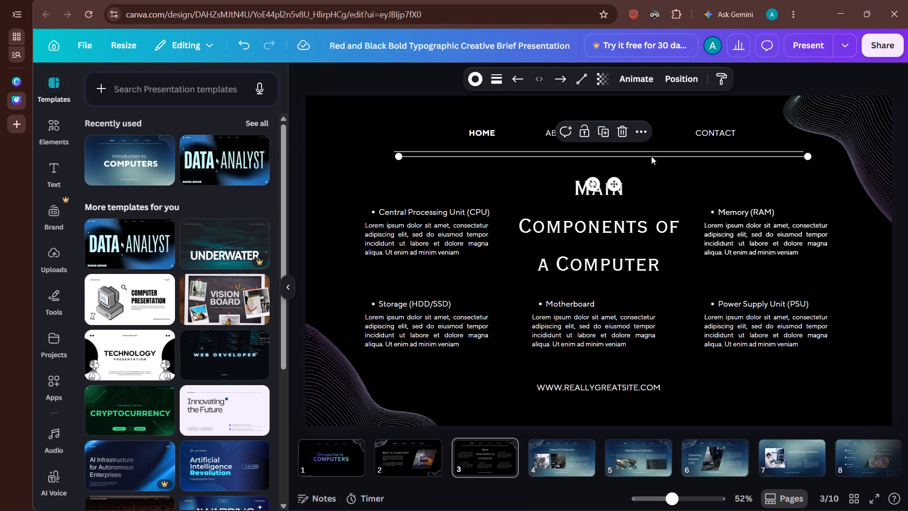
left_click_drag(651, 157, 664, 177)
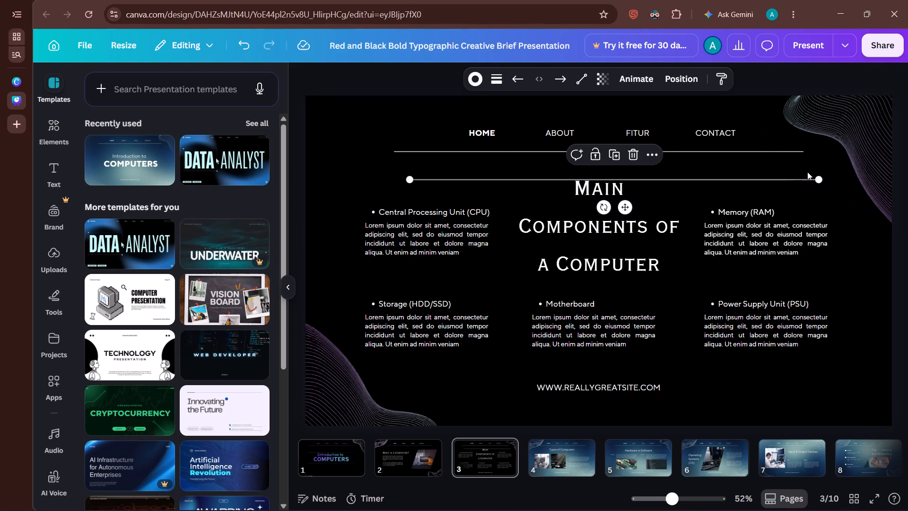
left_click_drag(817, 179, 694, 190)
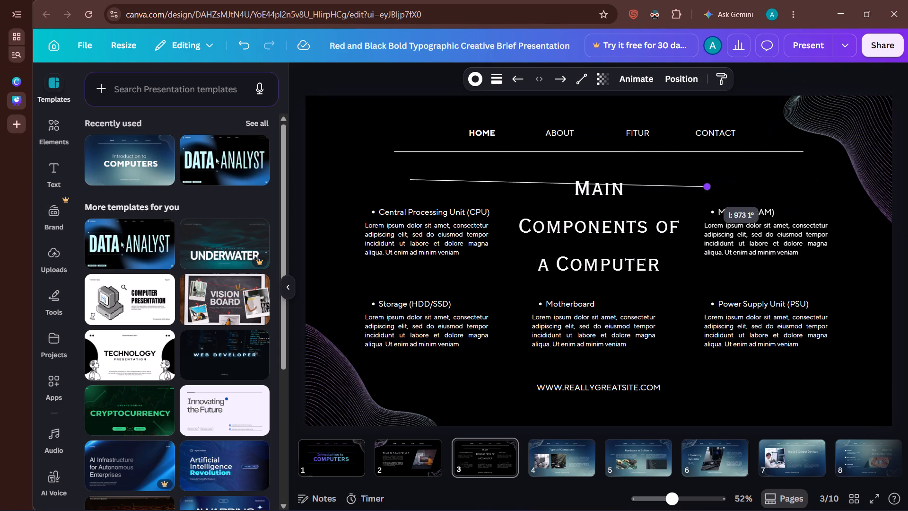
left_click_drag(694, 190, 677, 172)
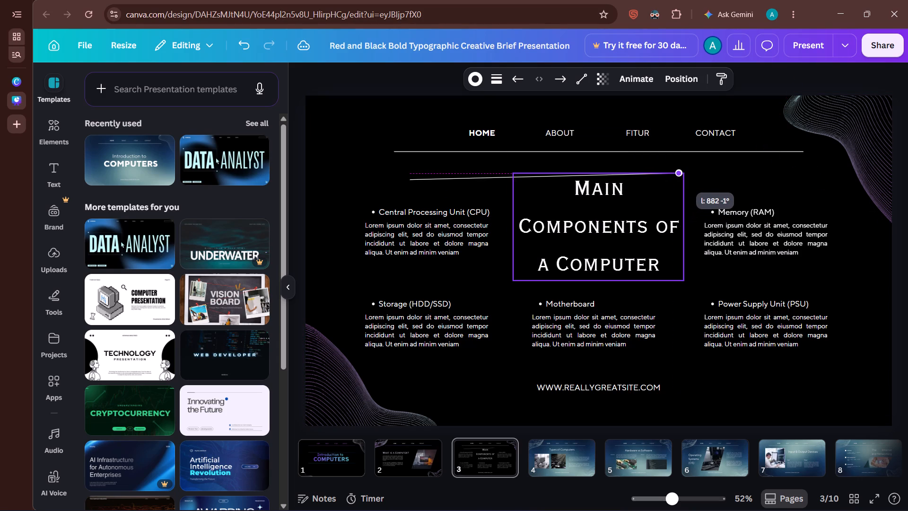
left_click_drag(677, 172, 693, 174)
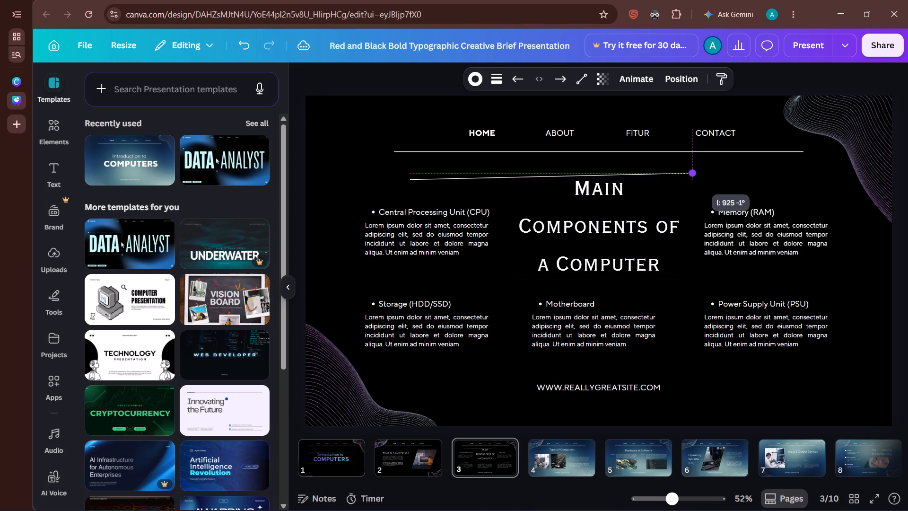
left_click_drag(693, 174, 695, 173)
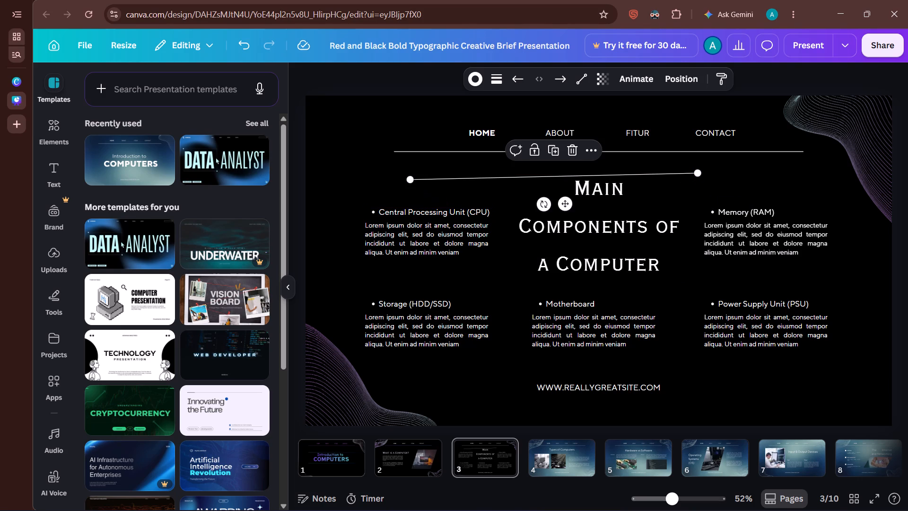
left_click_drag(414, 180, 518, 177)
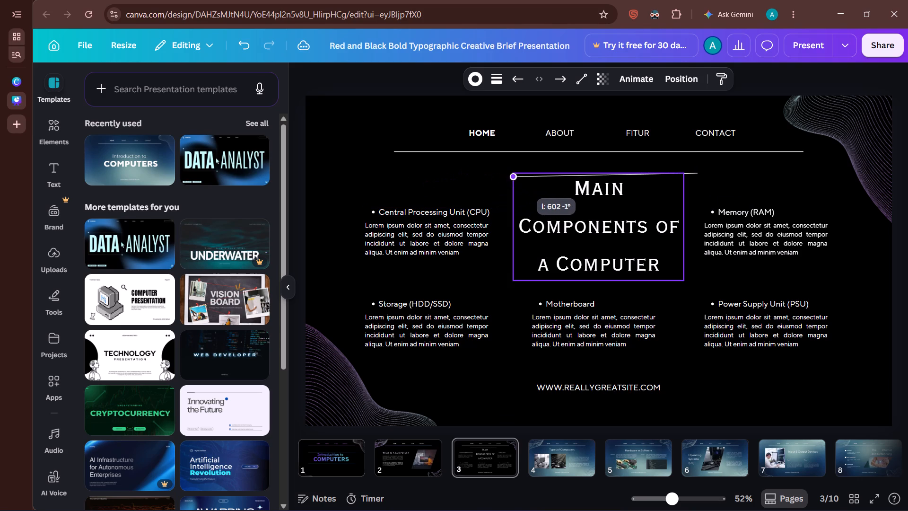
left_click_drag(518, 177, 520, 176)
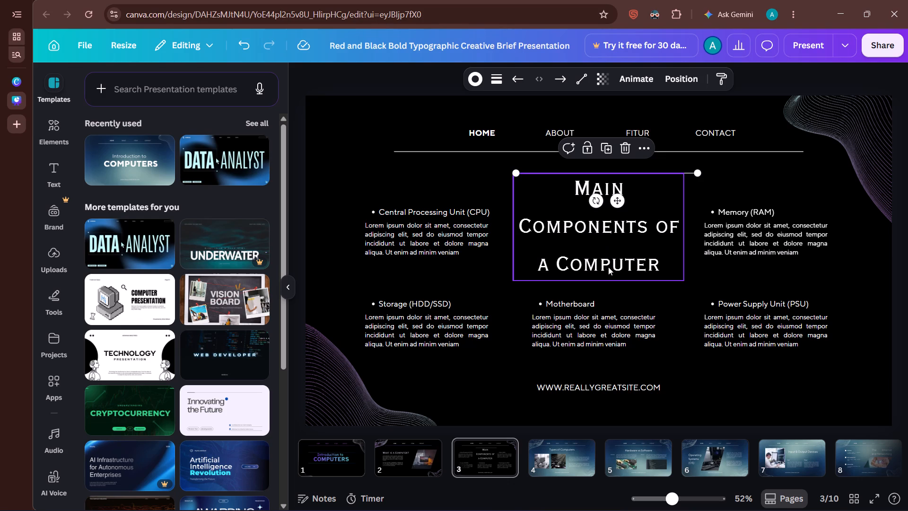
left_click(337, 86)
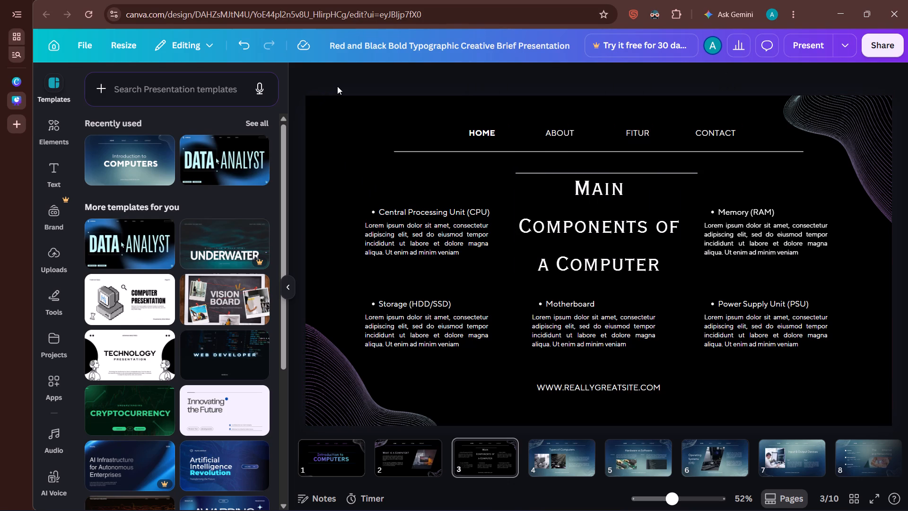
Look through pages 4 to 10 to examine the layouts, headings, photos and wave graphics not yet restyled.
key("Right")
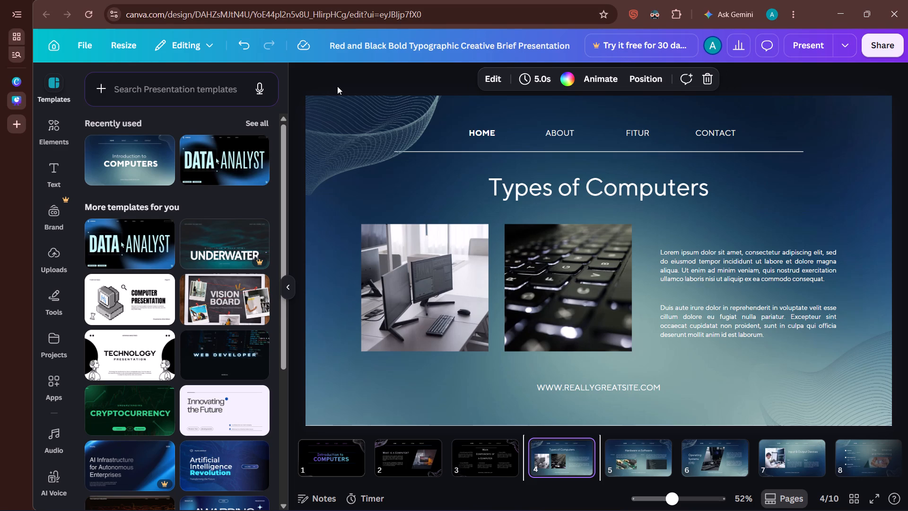
key("Right")
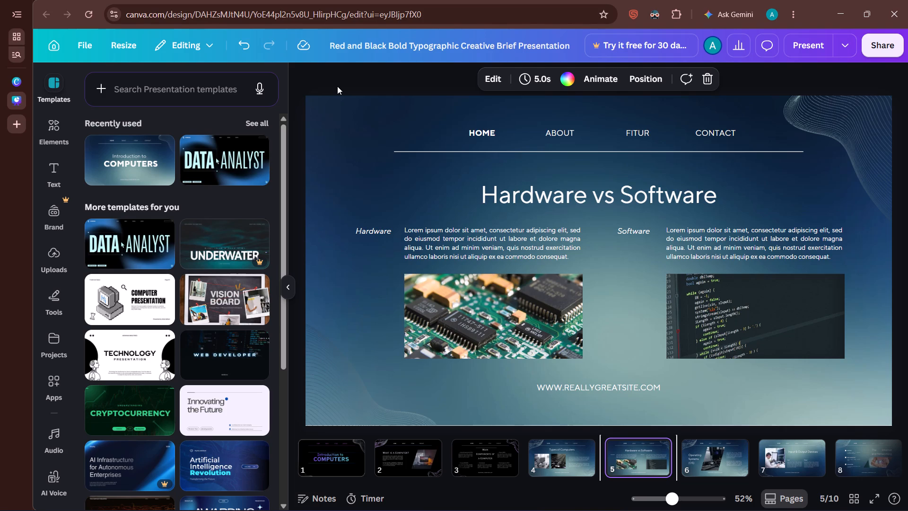
key("Right")
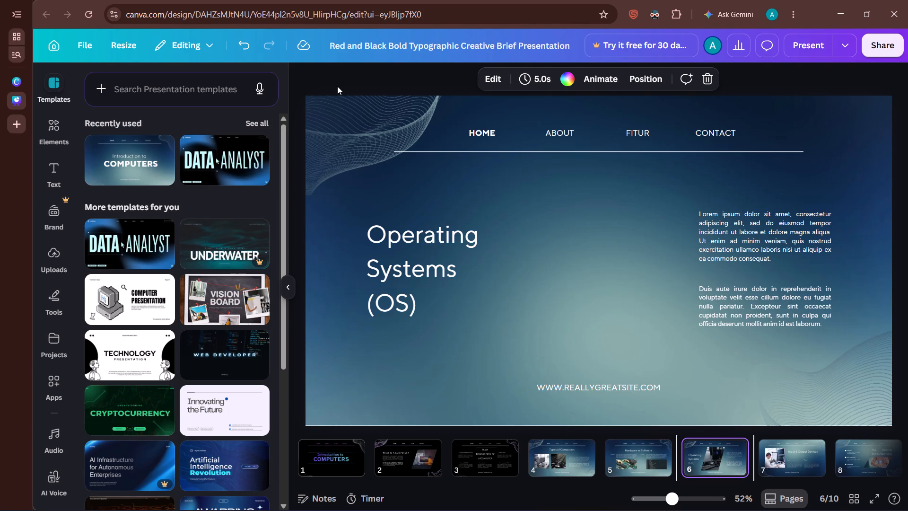
key("Right")
key("Right")
key("Left")
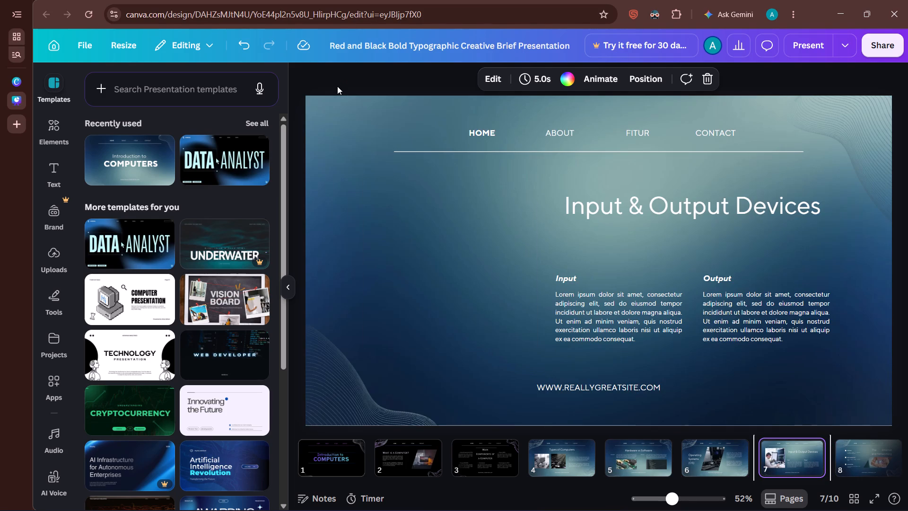
key("Right")
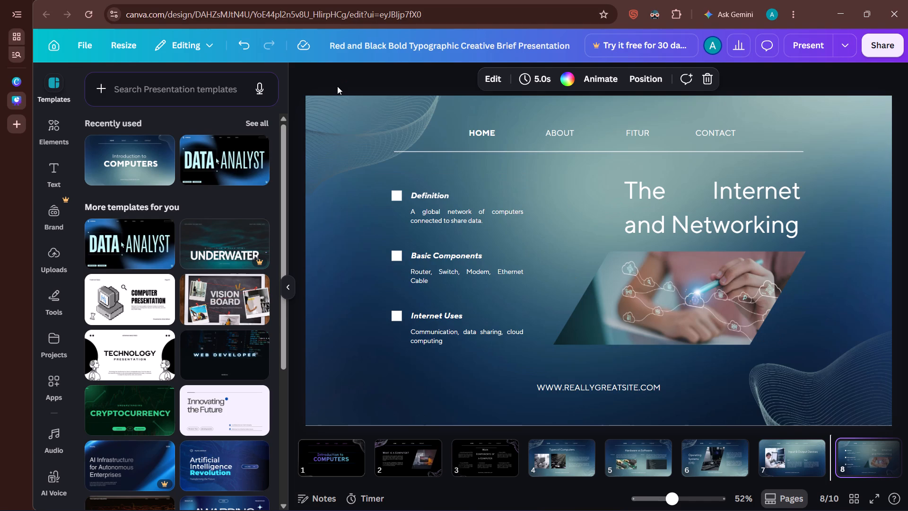
key("Right")
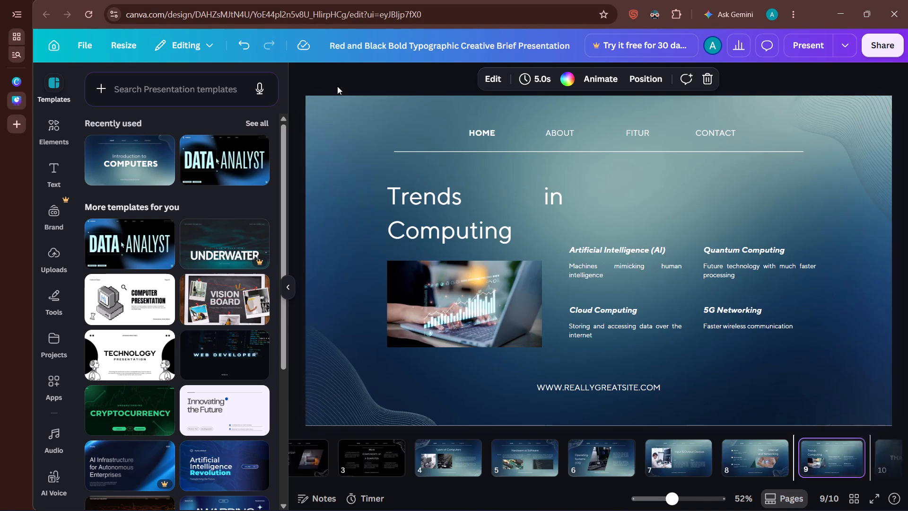
key("Left")
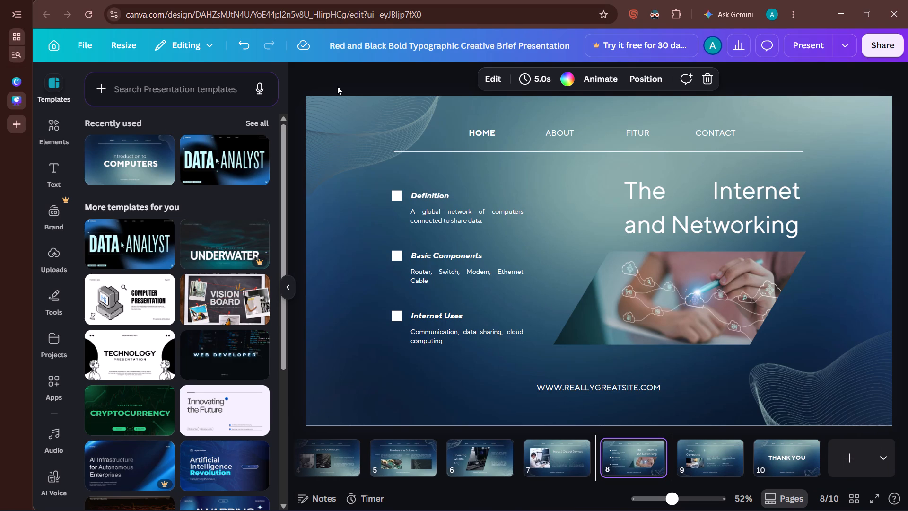
key("Left")
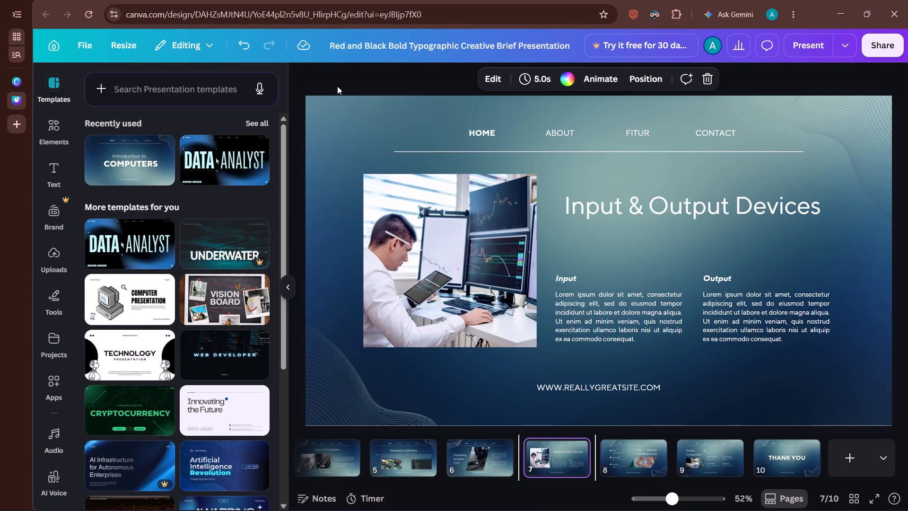
key("Right")
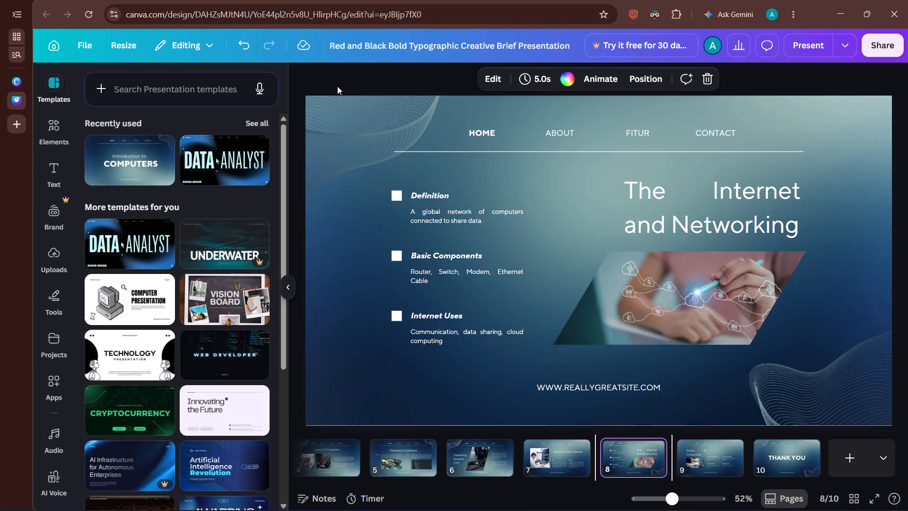
key("Right")
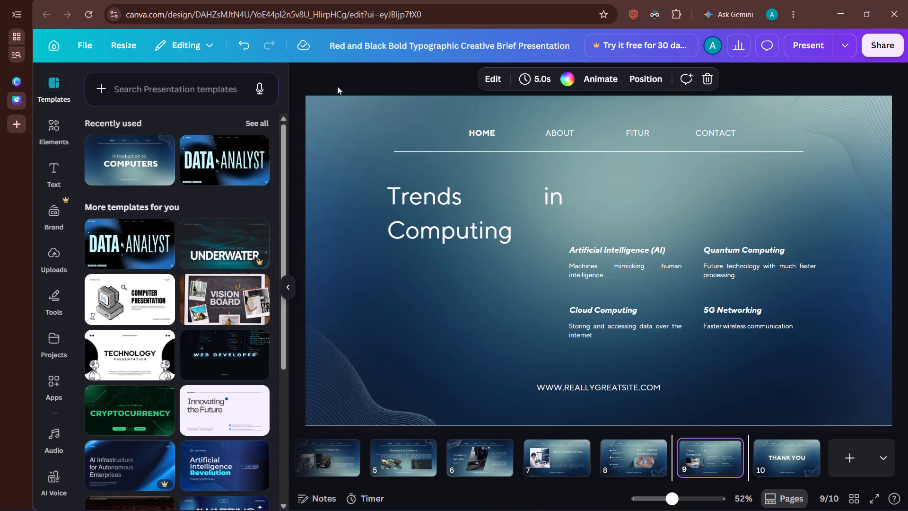
key("Right")
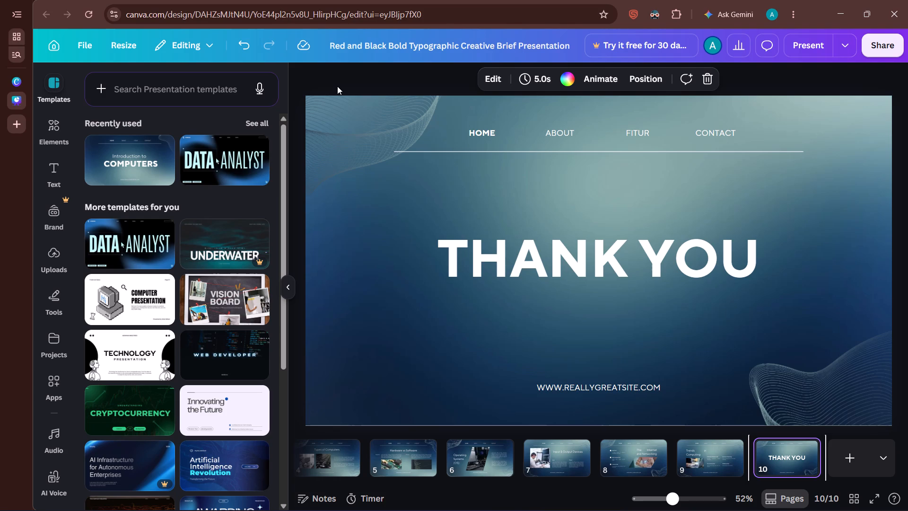
key("Right")
key("Right")
key("Right")
key("Right")
key("Left")
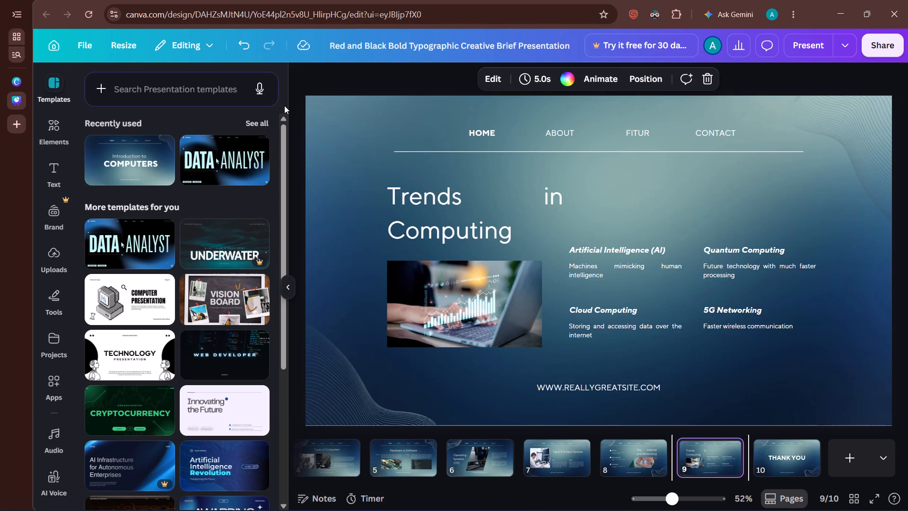
key("Right")
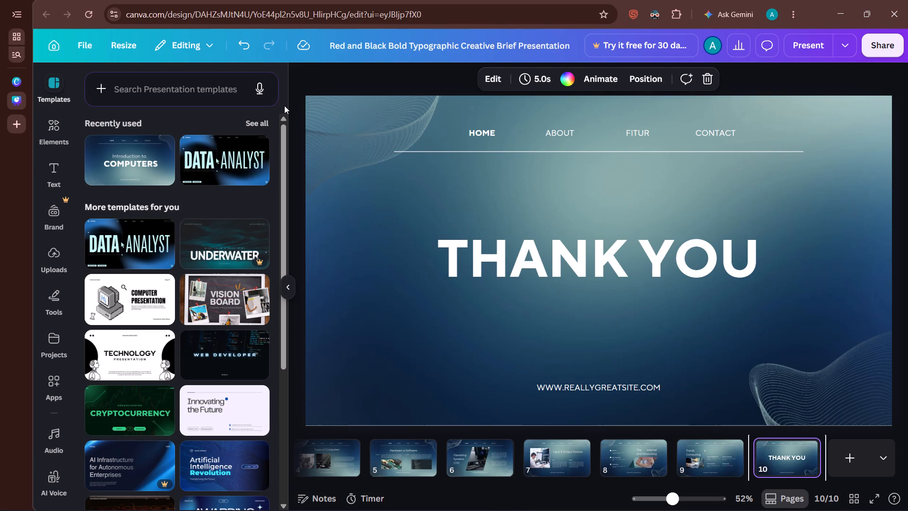
key("Left")
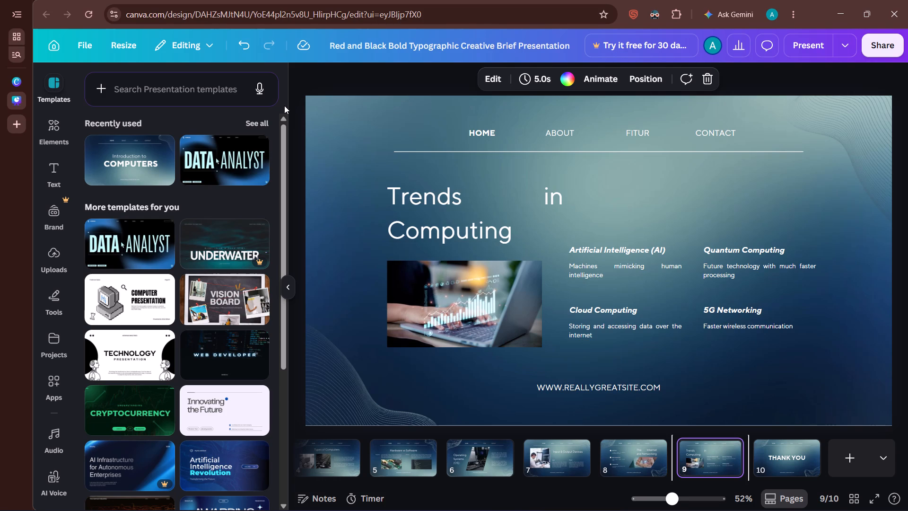
key("Left")
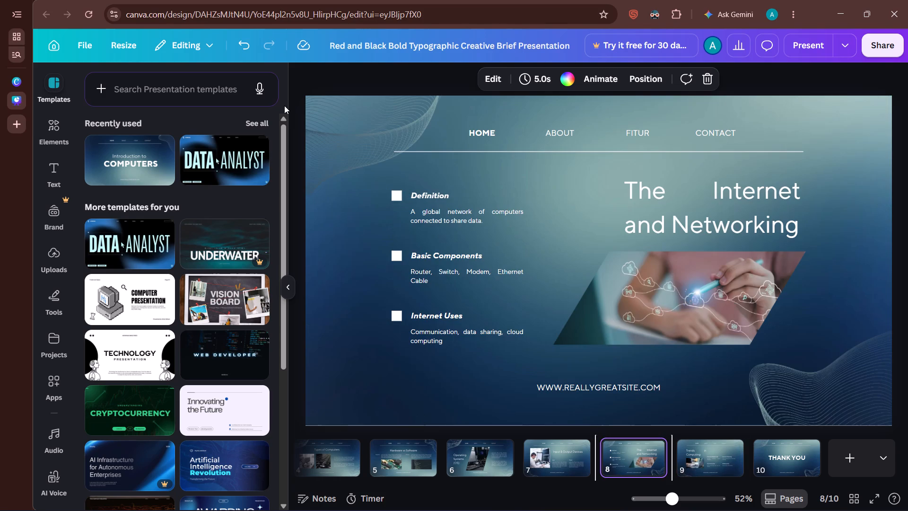
key("Left")
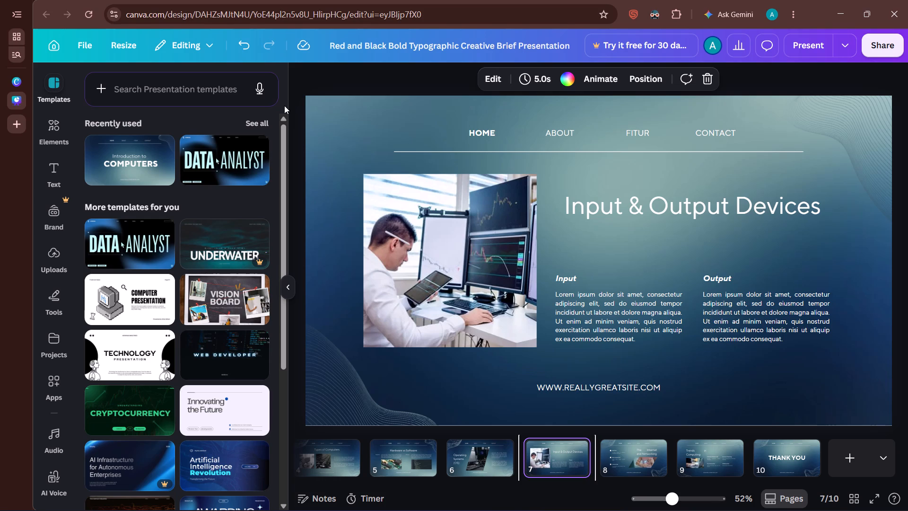
Look through pages 8 to 10, not yet restyled, and back over pages 1 to 4 to compare fonts, backgrounds and accents.
key("Right")
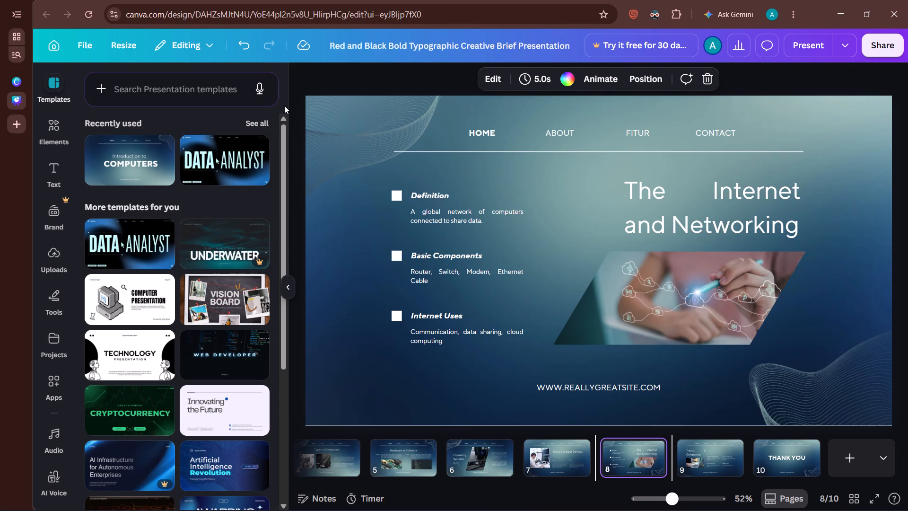
key("Right")
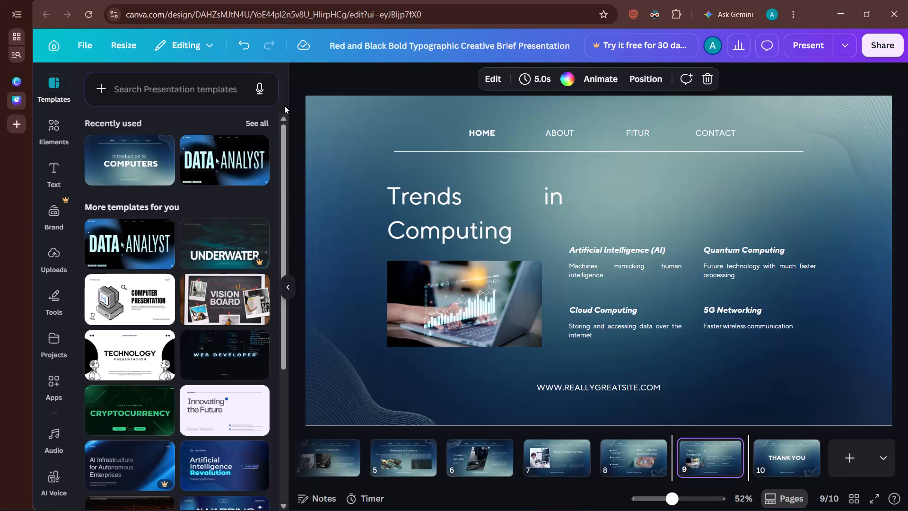
key("Right")
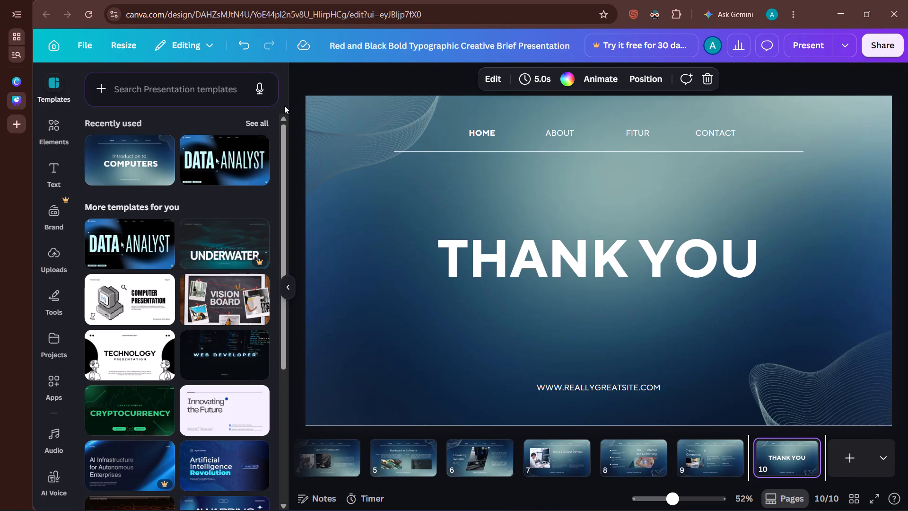
key("Right")
key("Left")
key("Left")
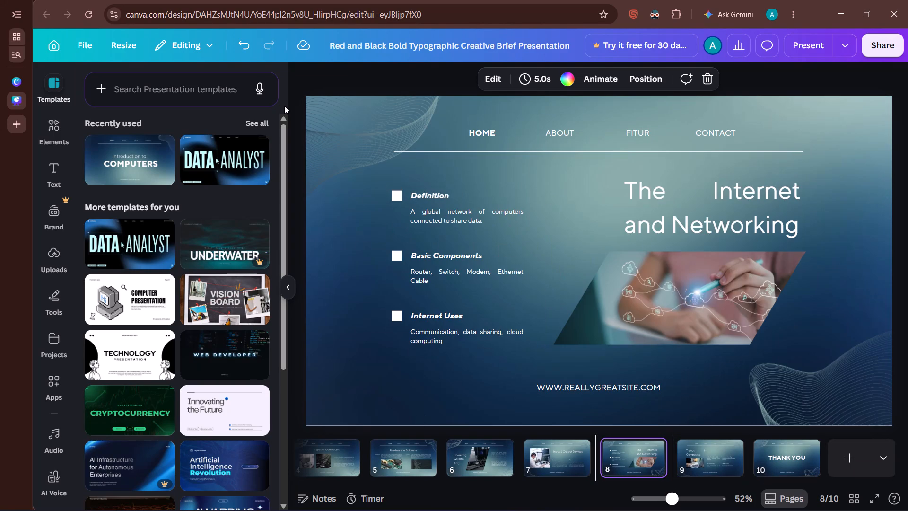
key("Right")
key("Left")
key("Left")
key("Left")
key("Left")
key("Left")
key("Left")
key("Left")
key("Left")
key("Left")
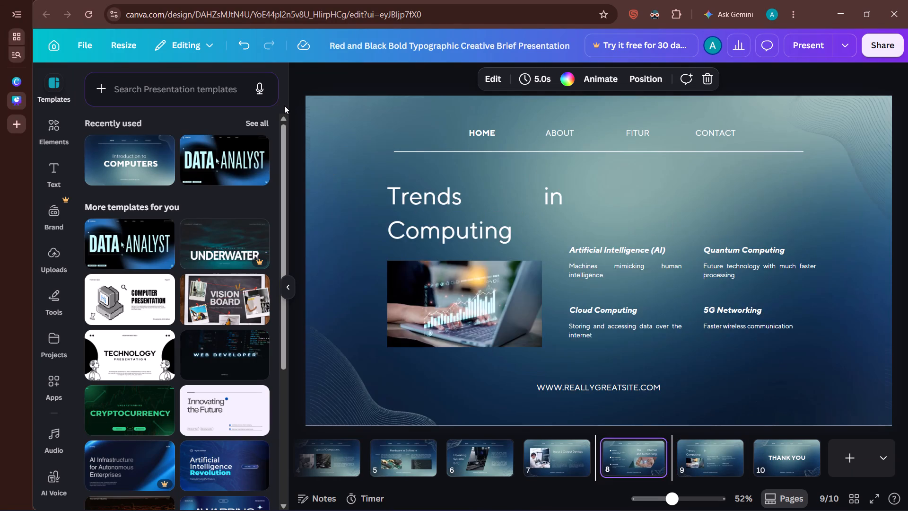
key("Left")
key("Left")
key("Left")
key("Right")
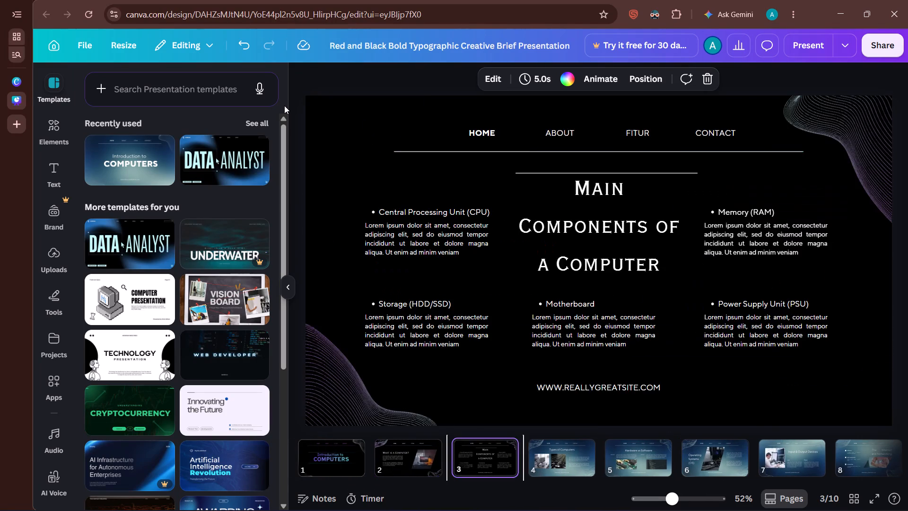
key("Left")
key("Left")
key("Left")
key("Right")
key("Right")
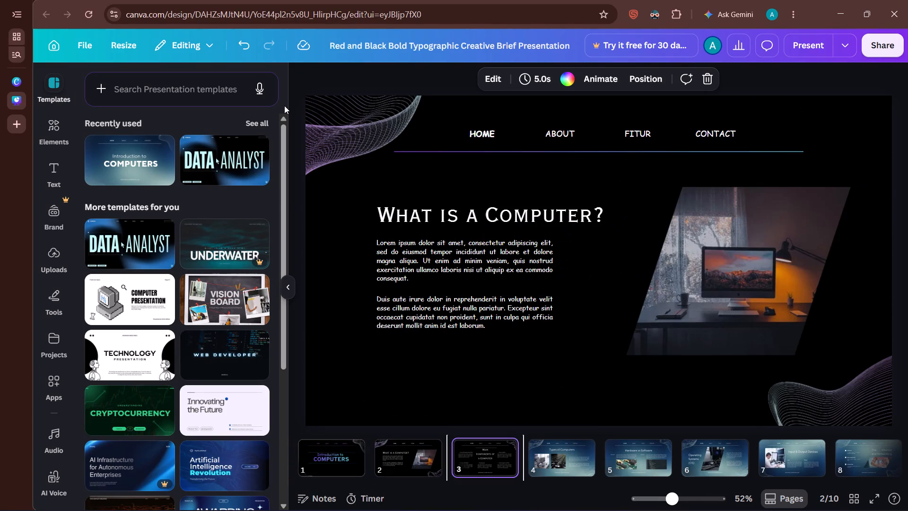
key("Right")
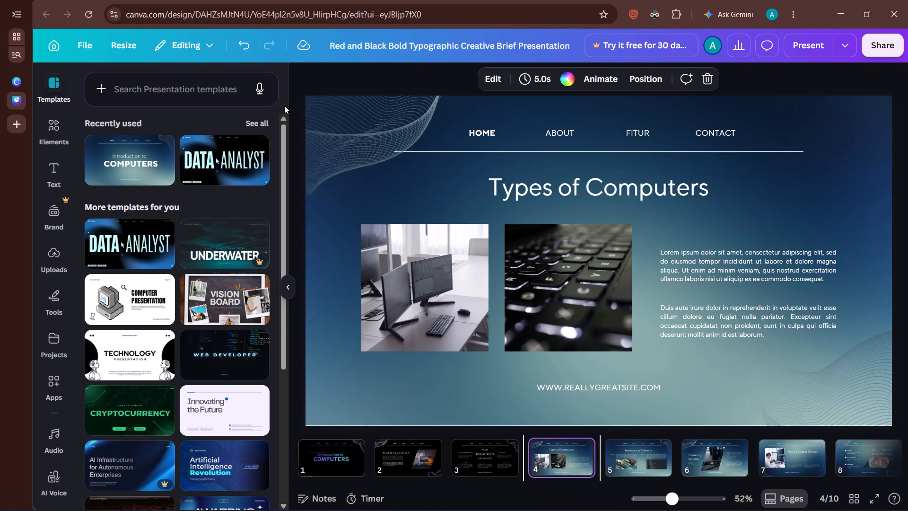
key("Left")
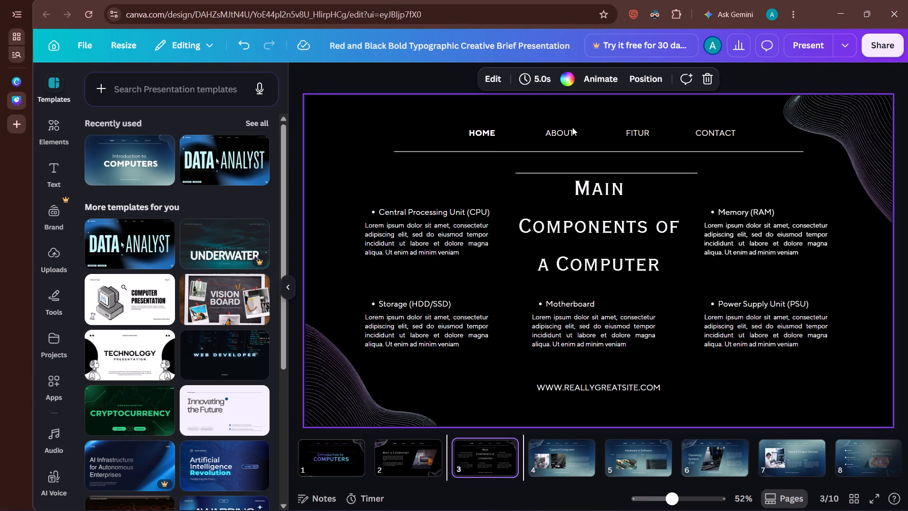
Change page 3's HOME, ABOUT, FITUR and CONTACT navigation labels to the Comic Sans font.
left_click(493, 137)
left_click(380, 76)
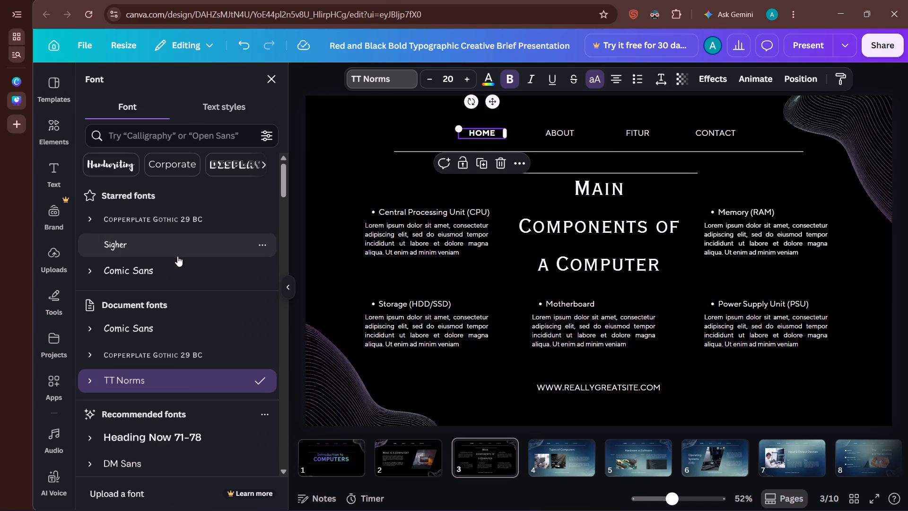
left_click(176, 262)
left_click(424, 111)
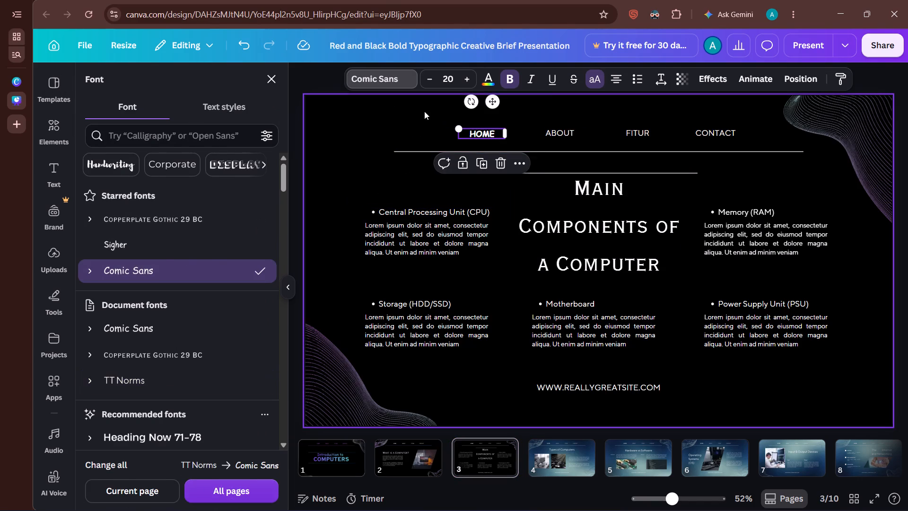
left_click_drag(537, 126, 633, 132)
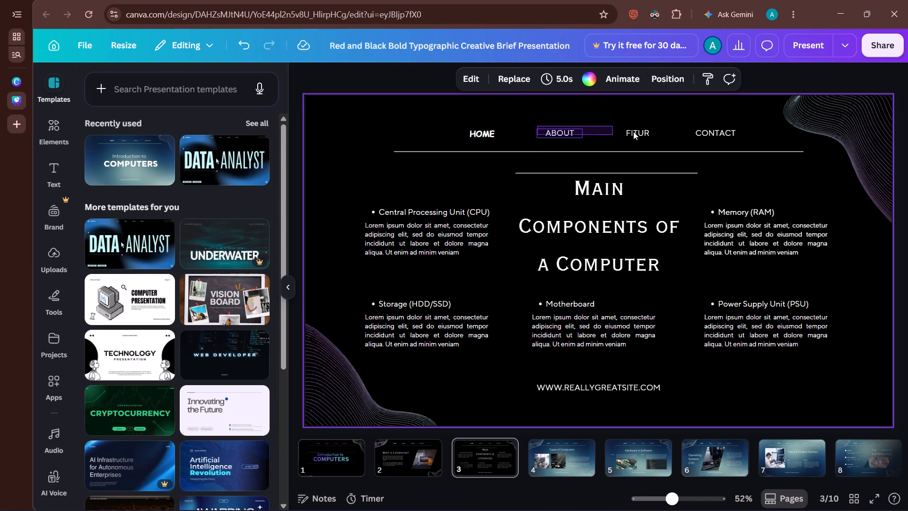
left_click_drag(633, 132, 746, 137)
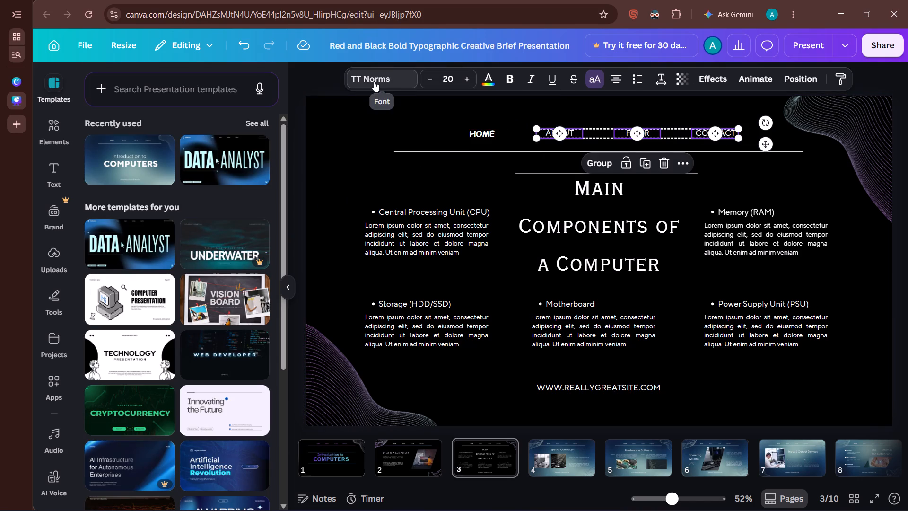
left_click(374, 81)
left_click(212, 263)
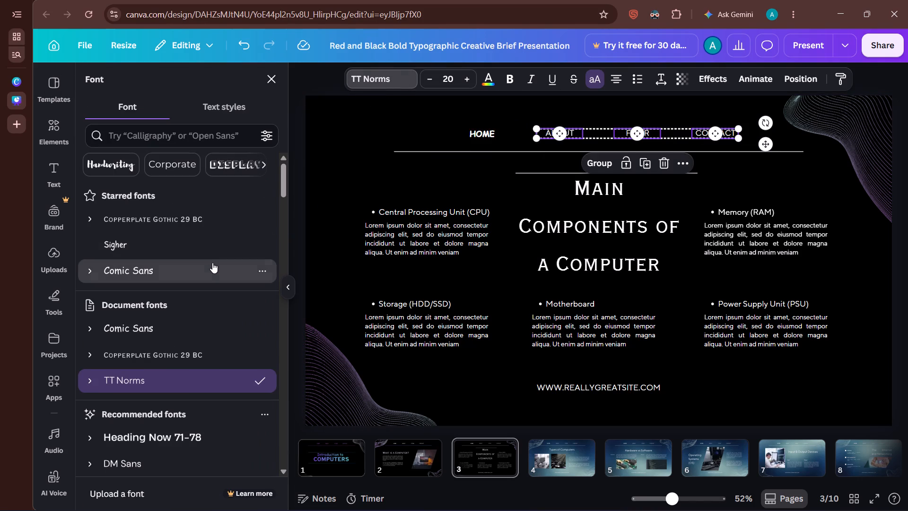
left_click(330, 134)
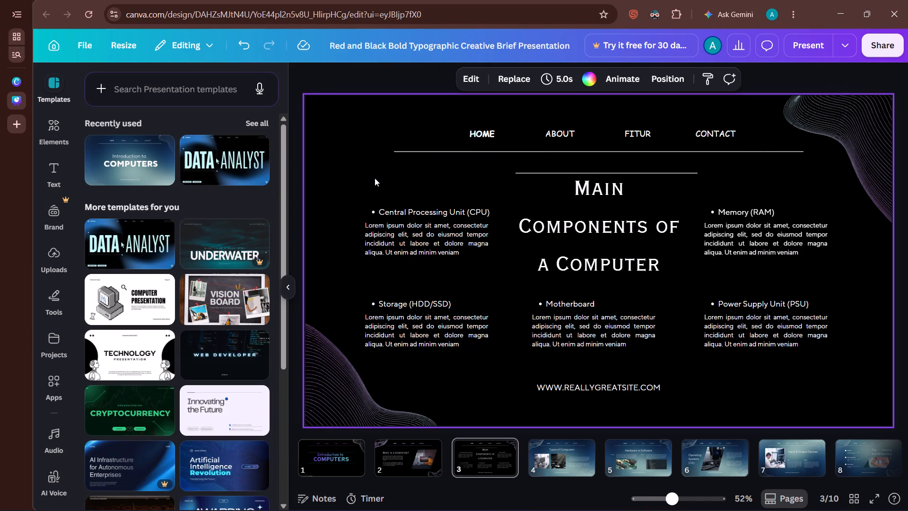
Change the five component subheadings on page 3 and the paragraphs beneath them to Comic Sans.
left_click_drag(375, 178, 440, 339)
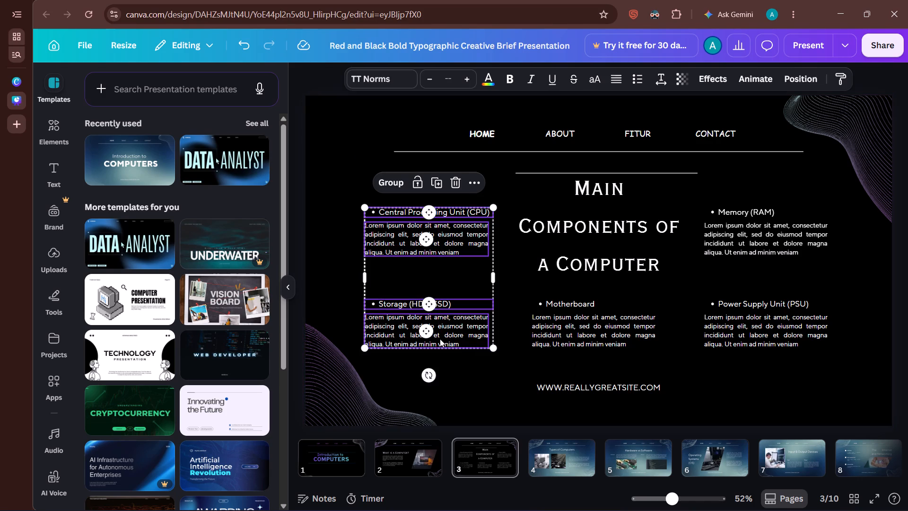
left_click(402, 80)
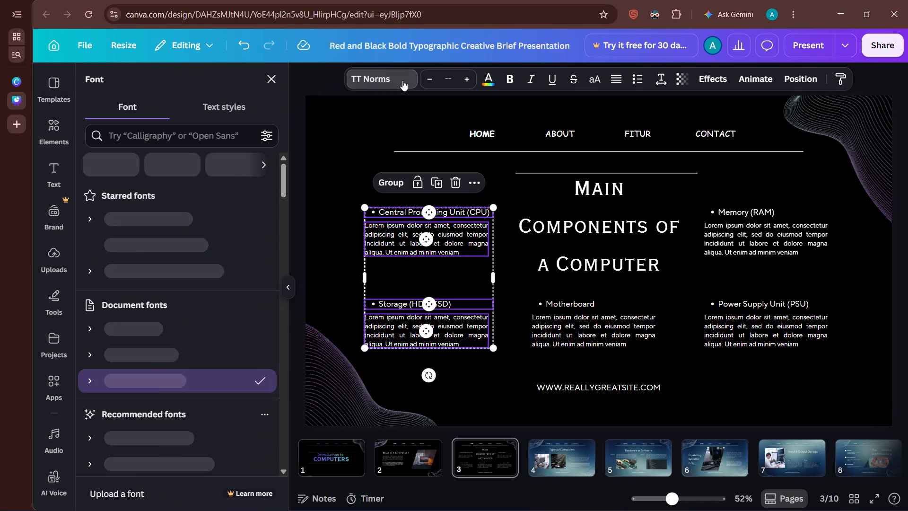
left_click(166, 278)
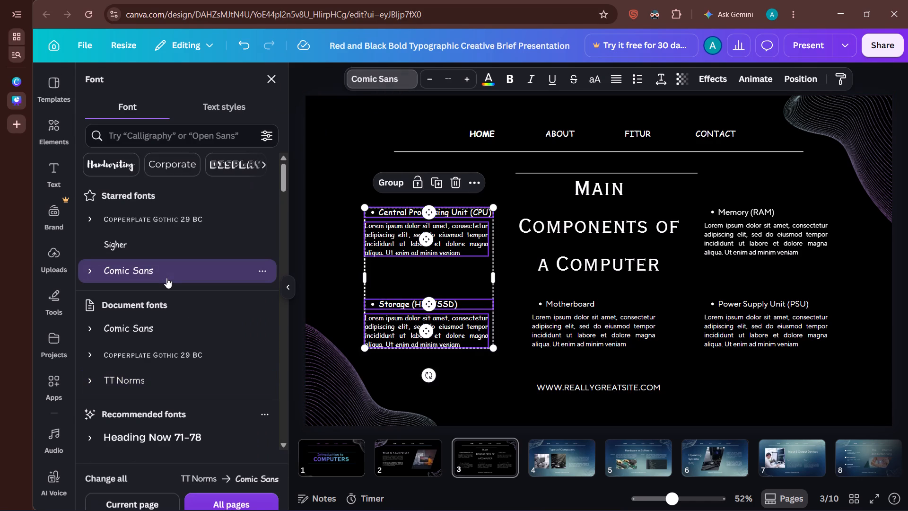
left_click(707, 388)
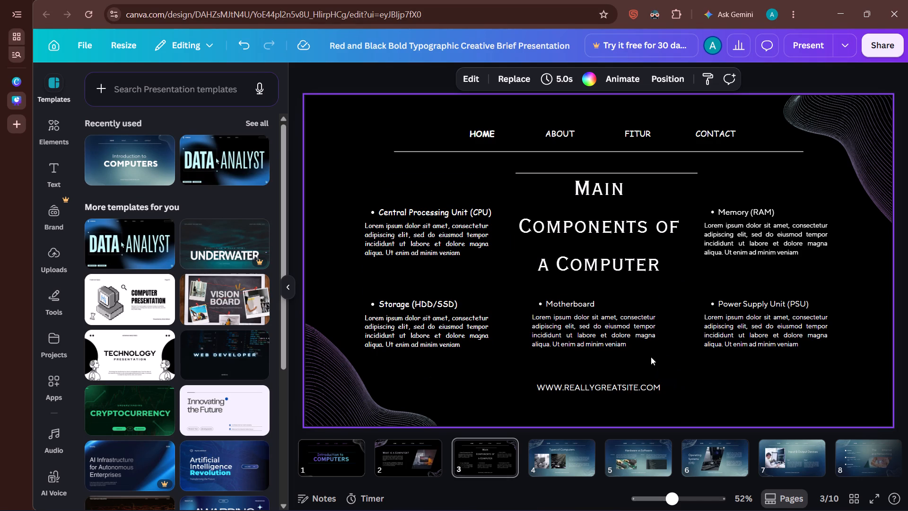
left_click_drag(505, 362, 731, 321)
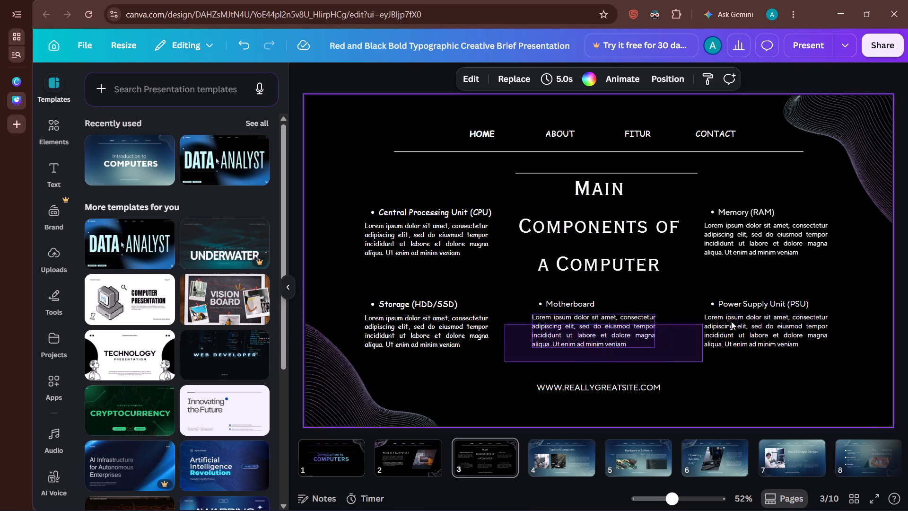
left_click_drag(731, 321, 819, 304)
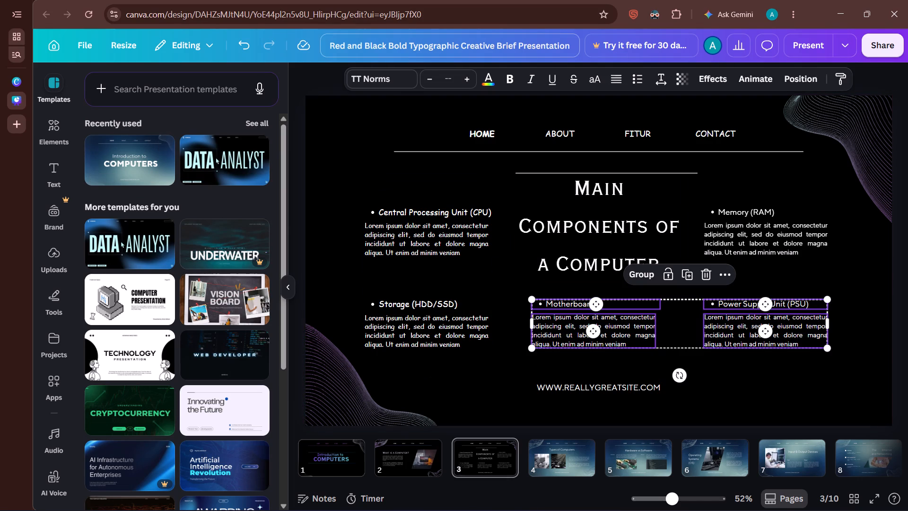
left_click(400, 81)
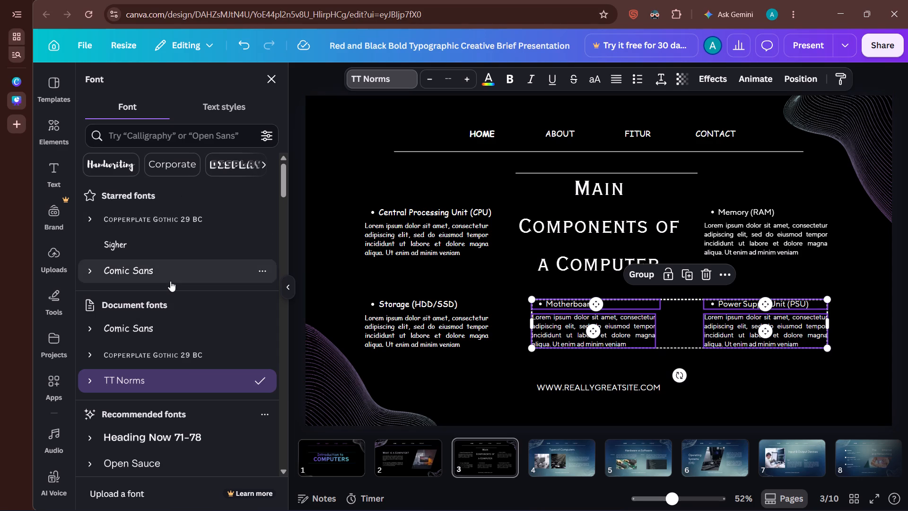
left_click(170, 281)
left_click(778, 229)
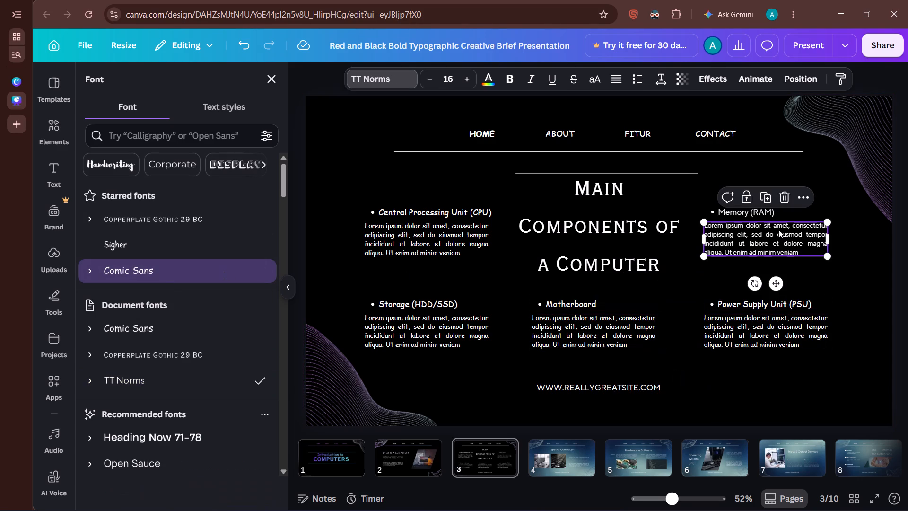
left_click(806, 171)
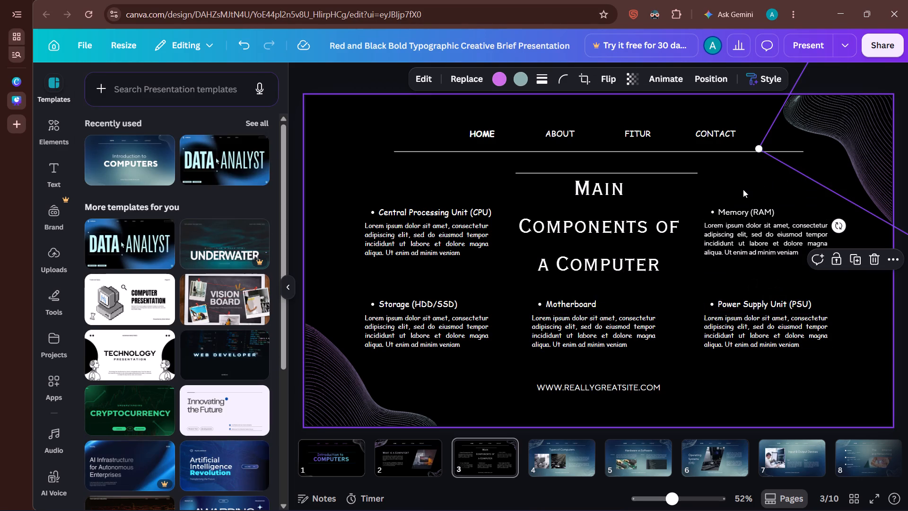
left_click_drag(743, 189, 769, 255)
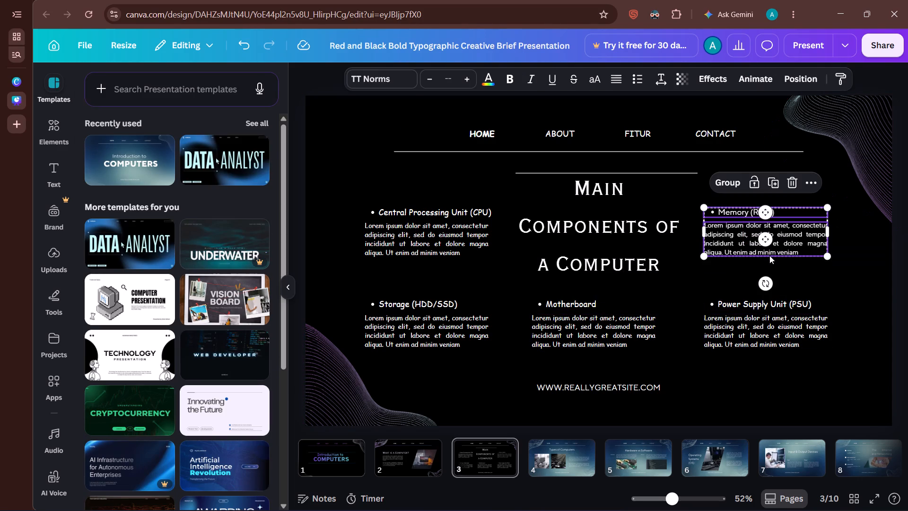
left_click(397, 78)
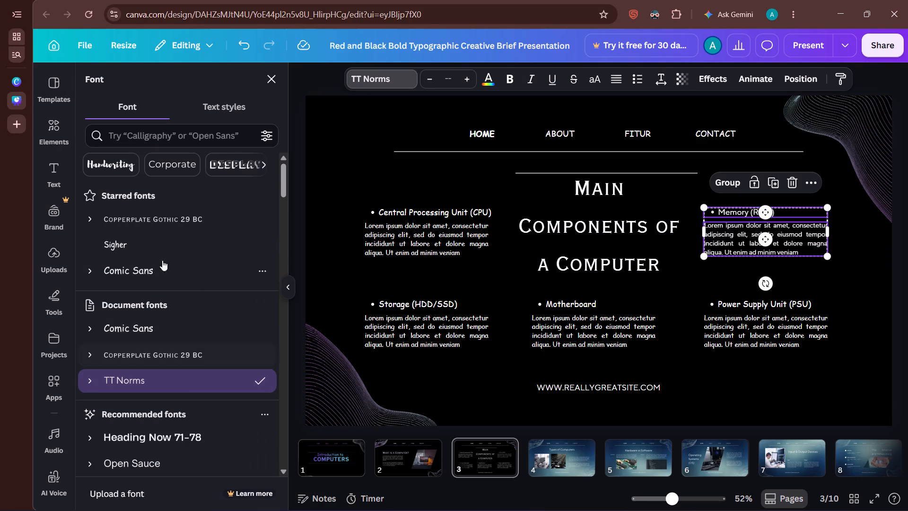
left_click(157, 268)
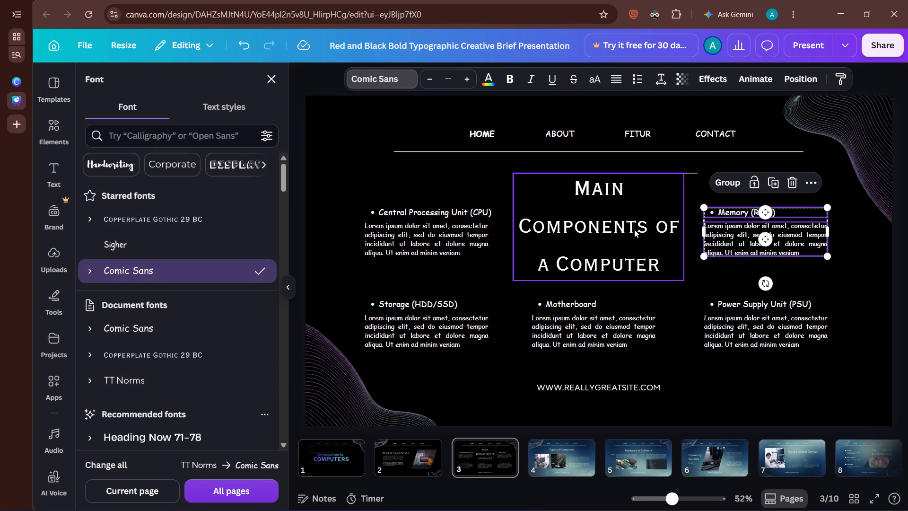
Delete the website address text at the bottom of page 3.
left_click(650, 387)
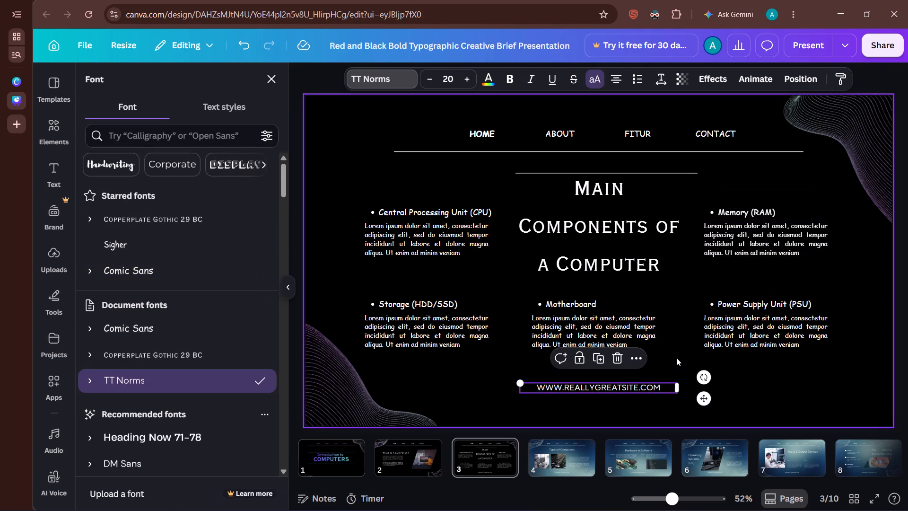
left_click(613, 366)
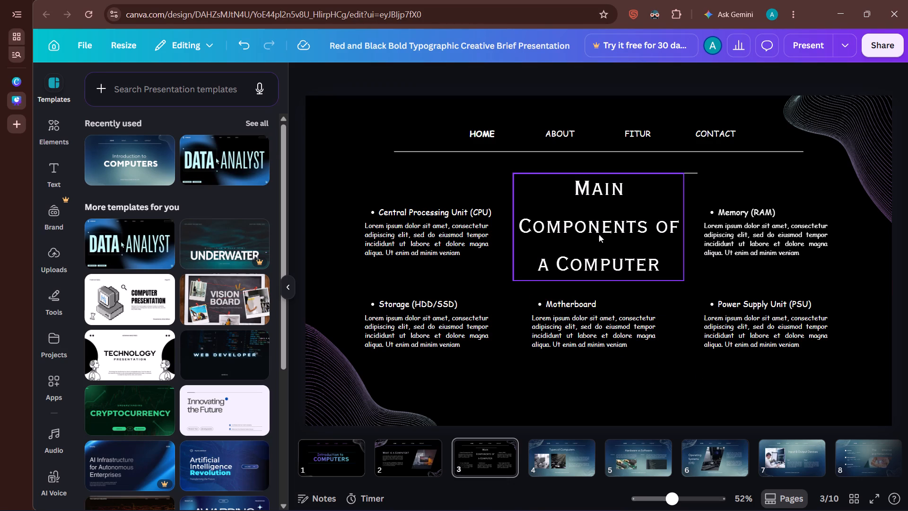
Shorten the line above page 3's heading so it ends flush with the heading's text box, keeping it horizontal.
left_click(602, 230)
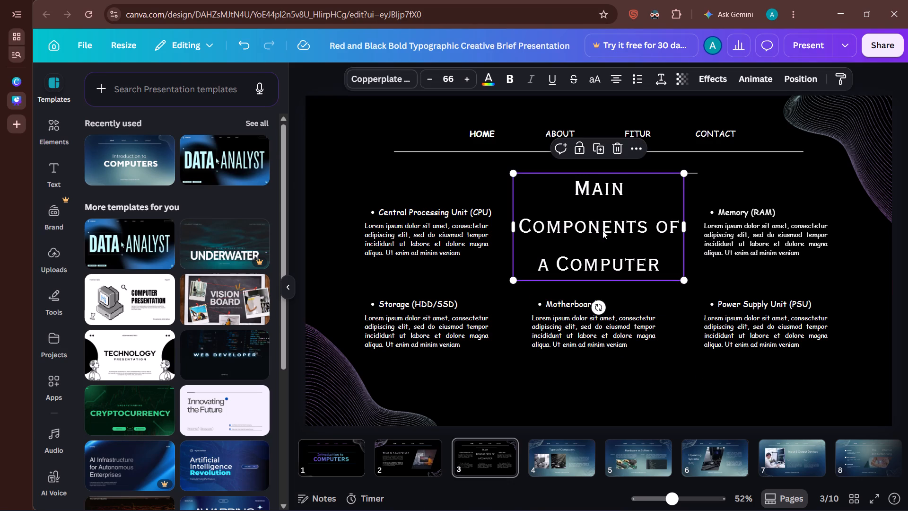
left_click(726, 177)
left_click(690, 175)
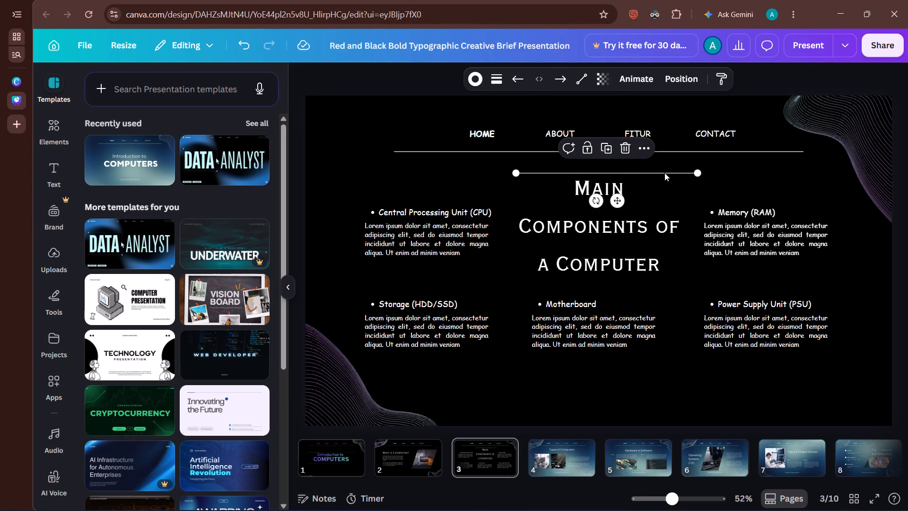
left_click_drag(701, 173, 679, 181)
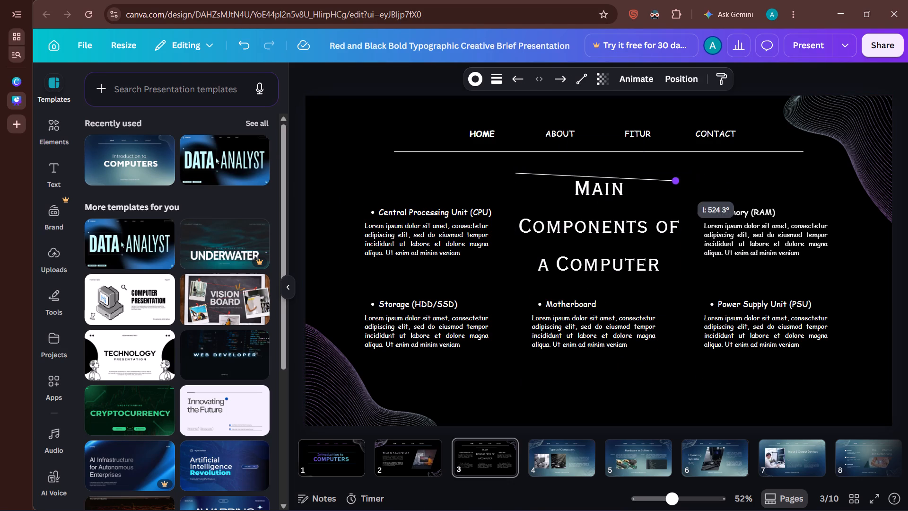
left_click_drag(679, 181, 686, 171)
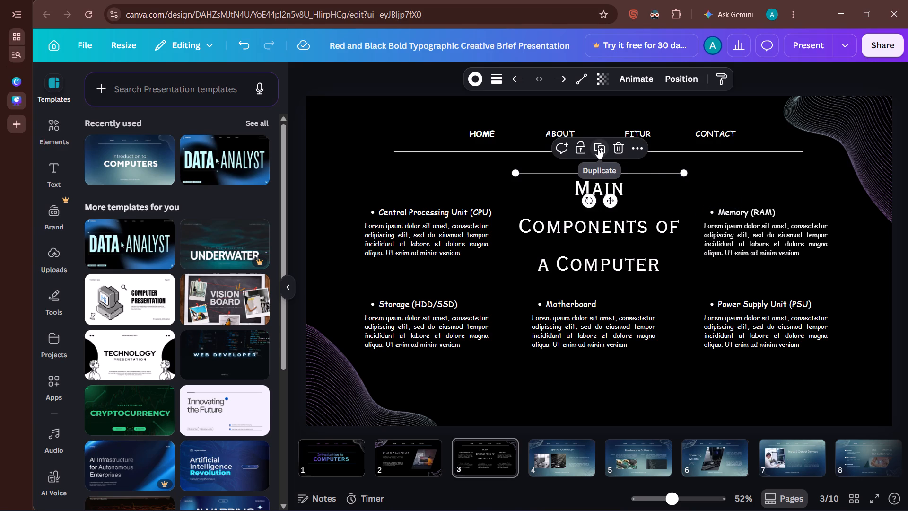
Duplicate the line above page 3's heading as a vertical line along the right edge of the heading's text box, ending at its bottom corner.
left_click(598, 148)
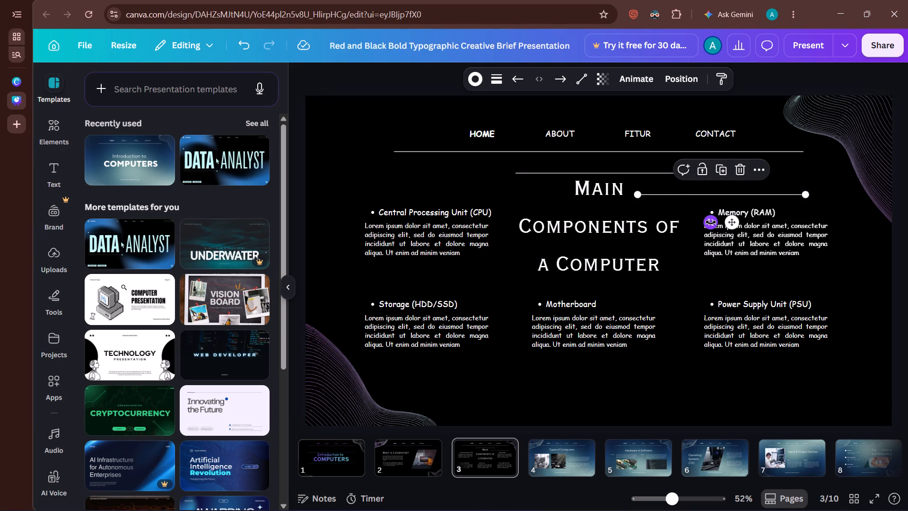
left_click_drag(711, 222, 676, 198)
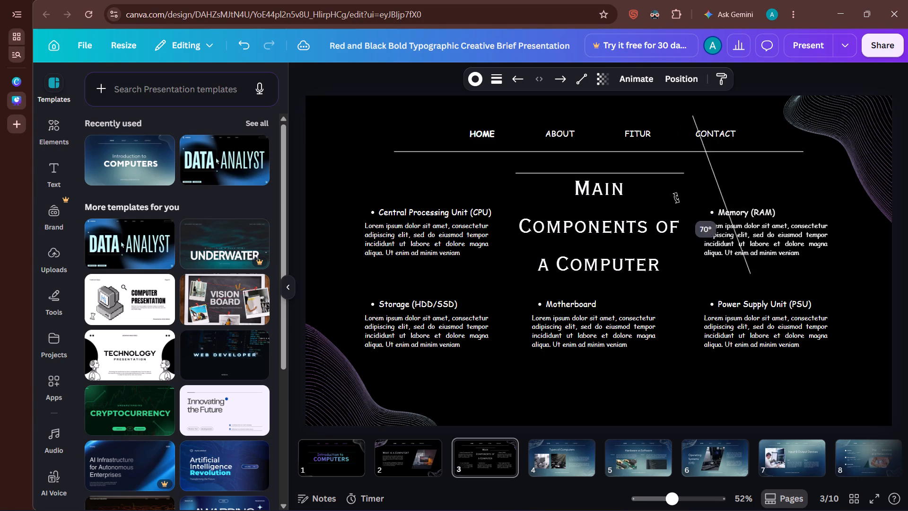
left_click_drag(676, 198, 675, 185)
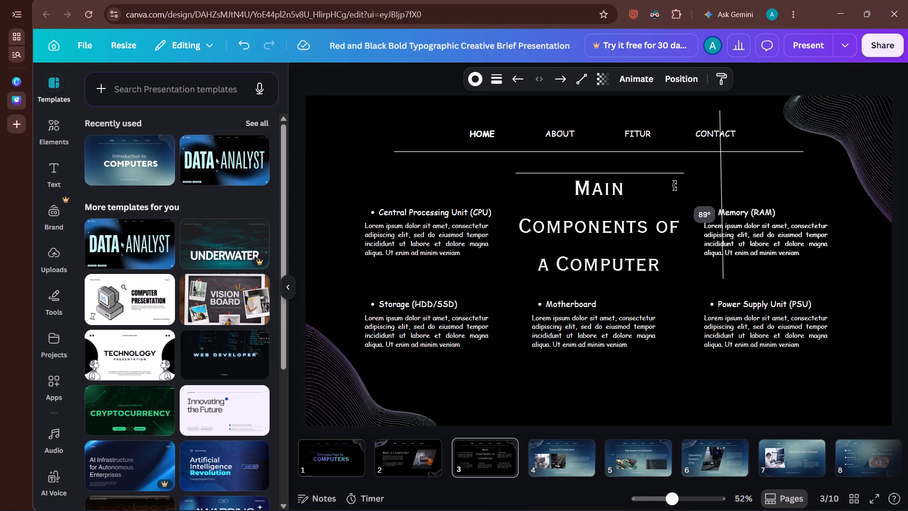
left_click_drag(675, 185, 672, 184)
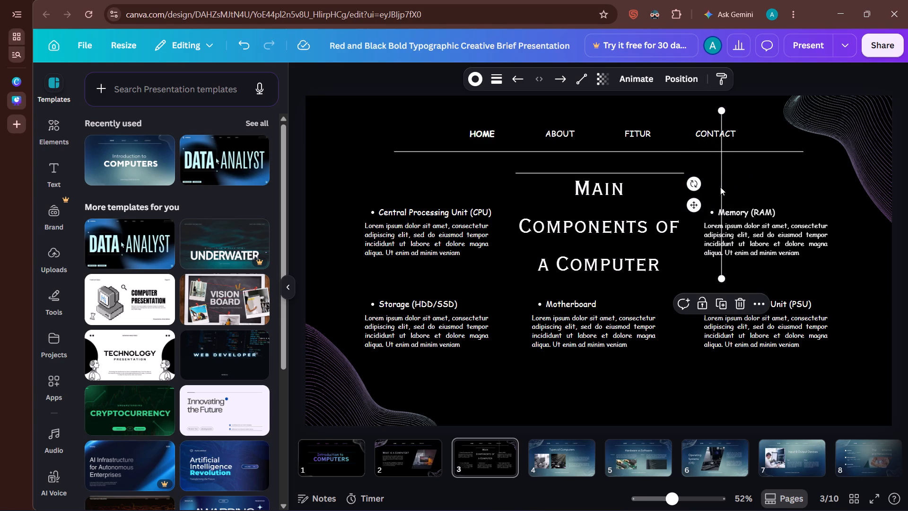
left_click_drag(720, 187, 683, 251)
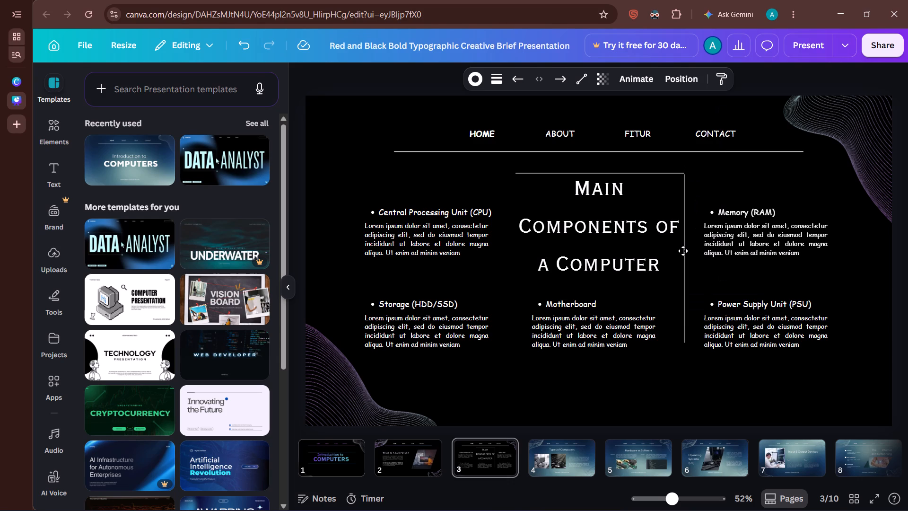
left_click_drag(683, 251, 683, 247)
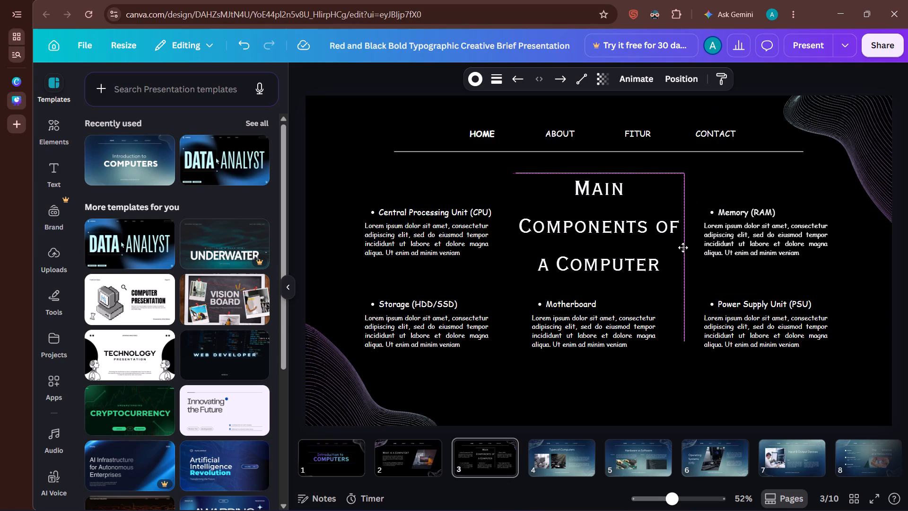
left_click_drag(683, 247, 682, 250)
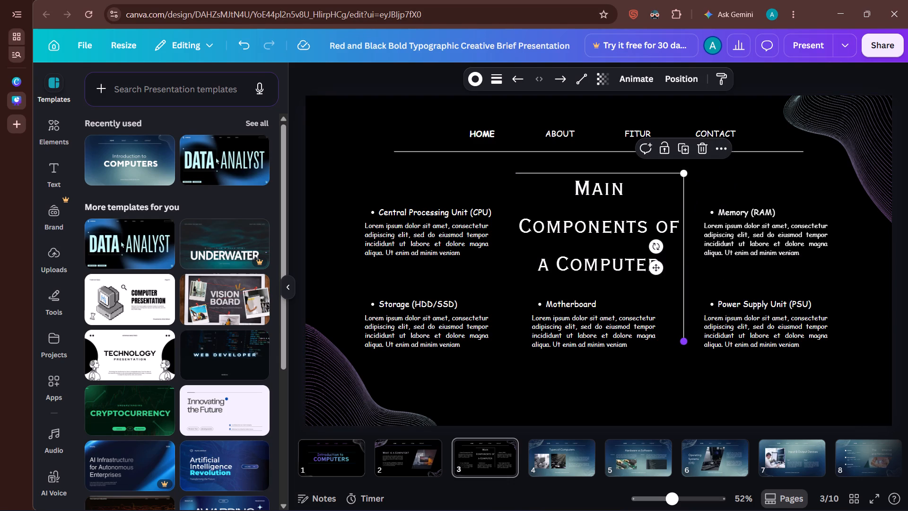
left_click_drag(684, 344, 683, 288)
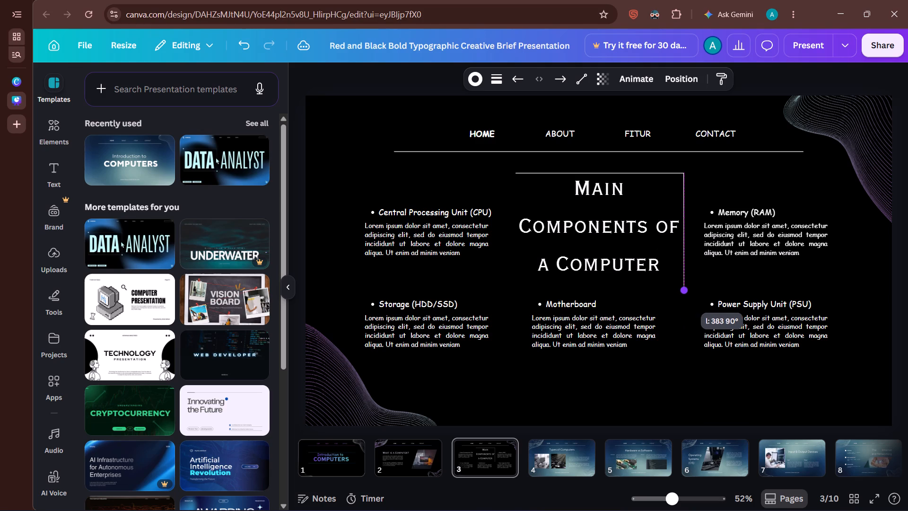
left_click_drag(683, 288, 684, 279)
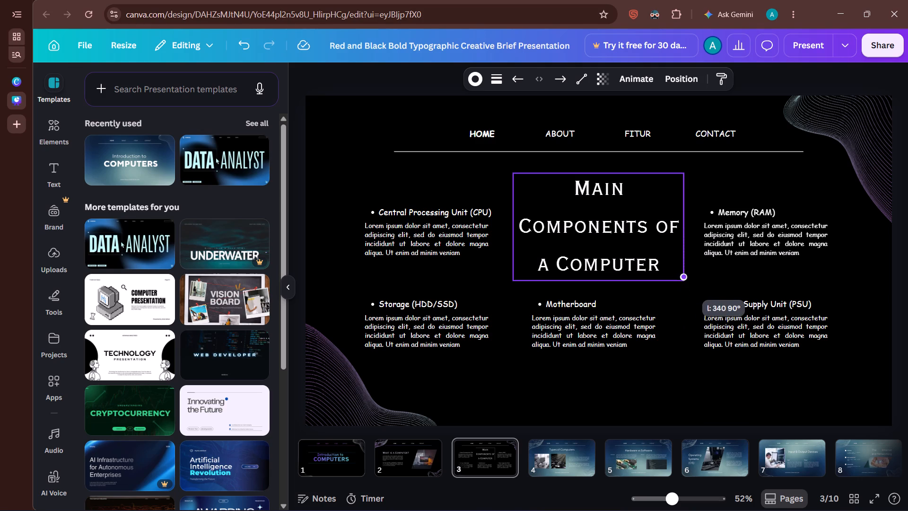
left_click_drag(684, 279, 684, 277)
left_click_drag(684, 277, 683, 281)
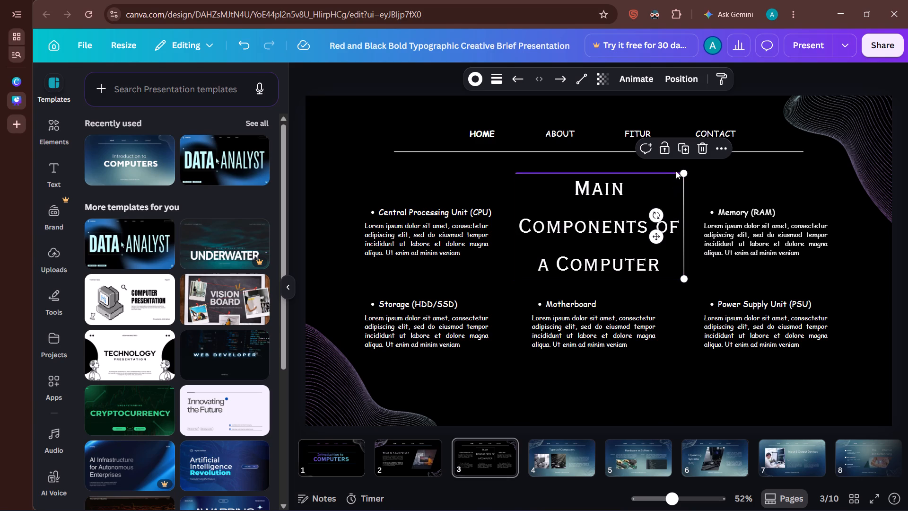
Duplicate the right vertical line as a horizontal line beneath page 3's heading, spanning the full width of its text box.
left_click(686, 151)
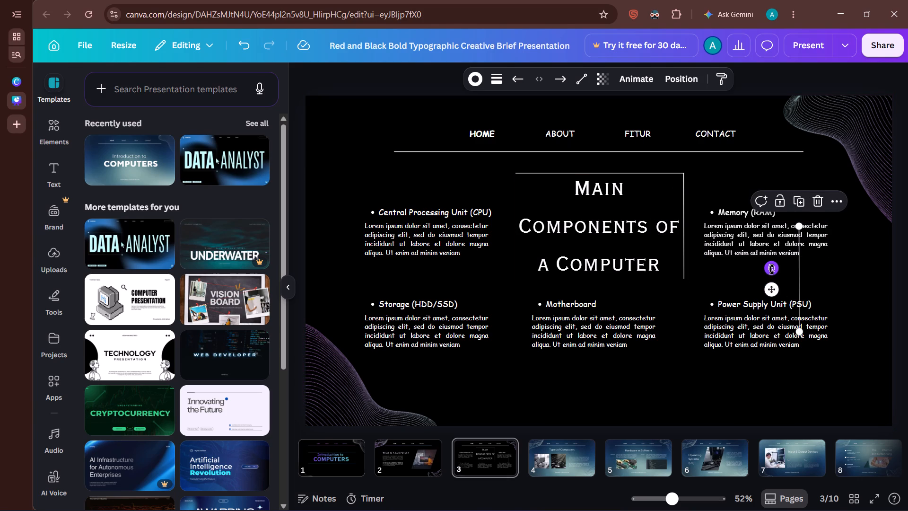
left_click_drag(771, 269, 785, 312)
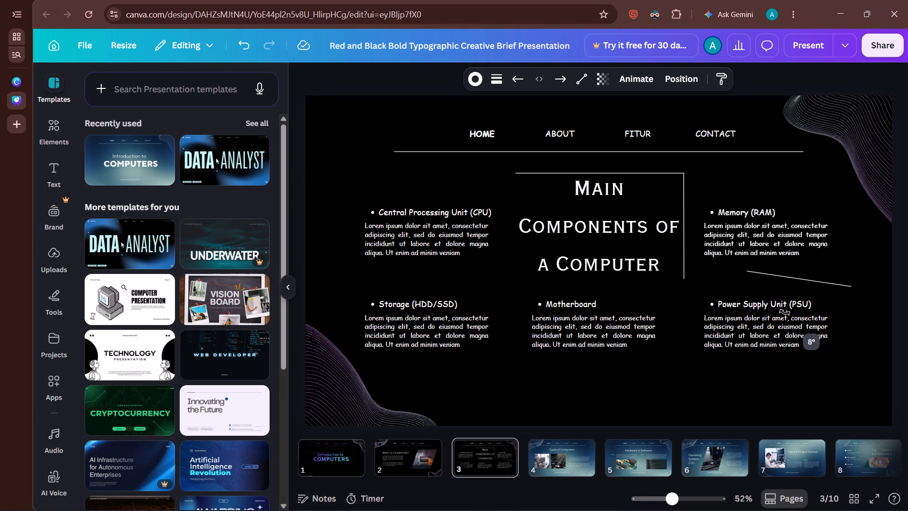
left_click_drag(785, 312, 786, 311)
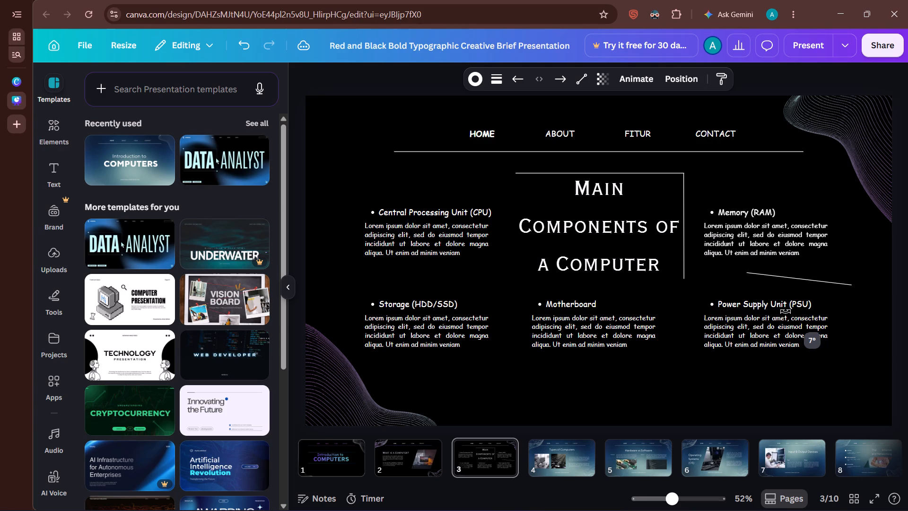
left_click_drag(786, 311, 789, 313)
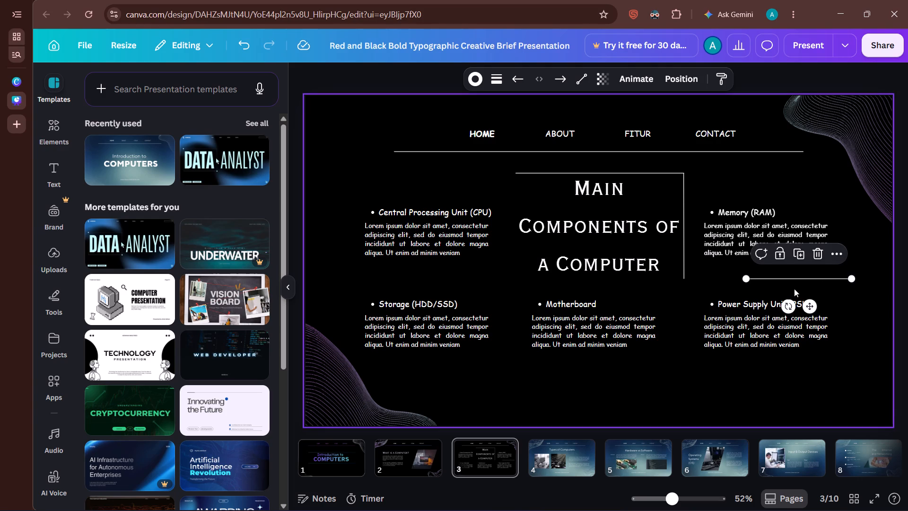
left_click_drag(809, 306, 707, 311)
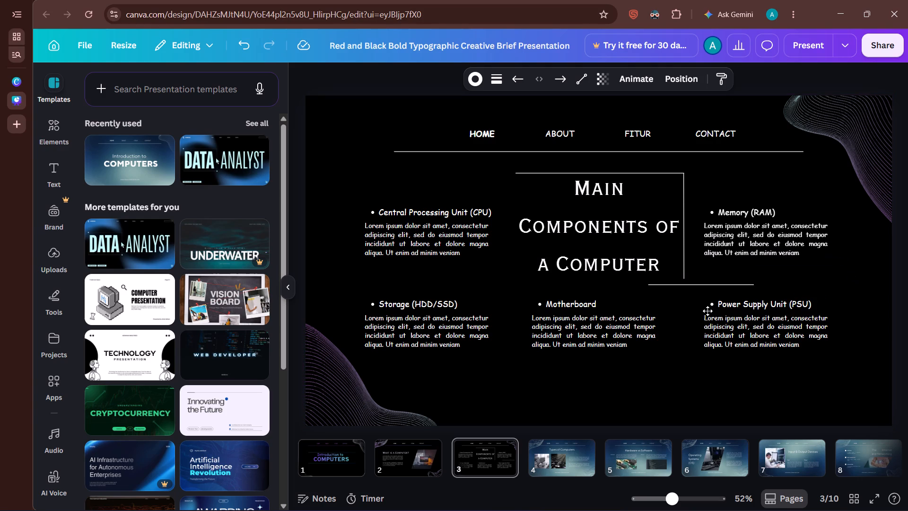
left_click_drag(707, 311, 644, 309)
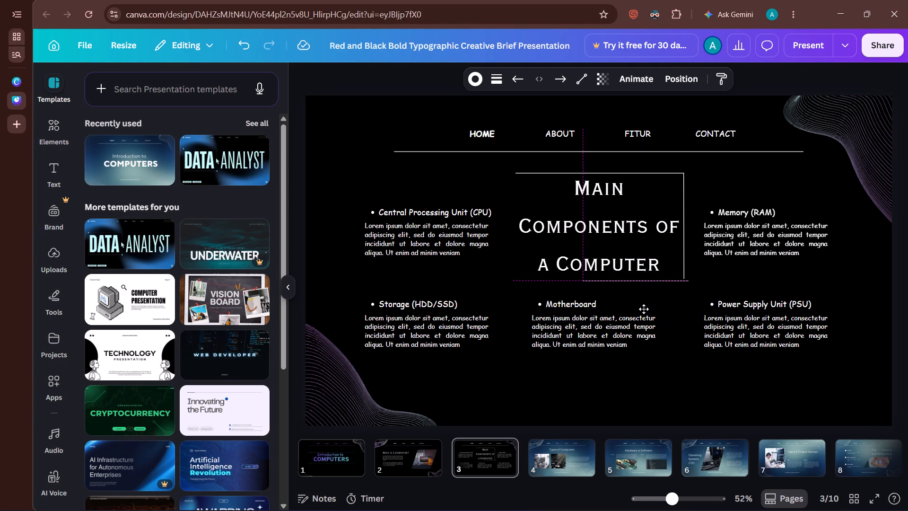
left_click_drag(644, 309, 641, 307)
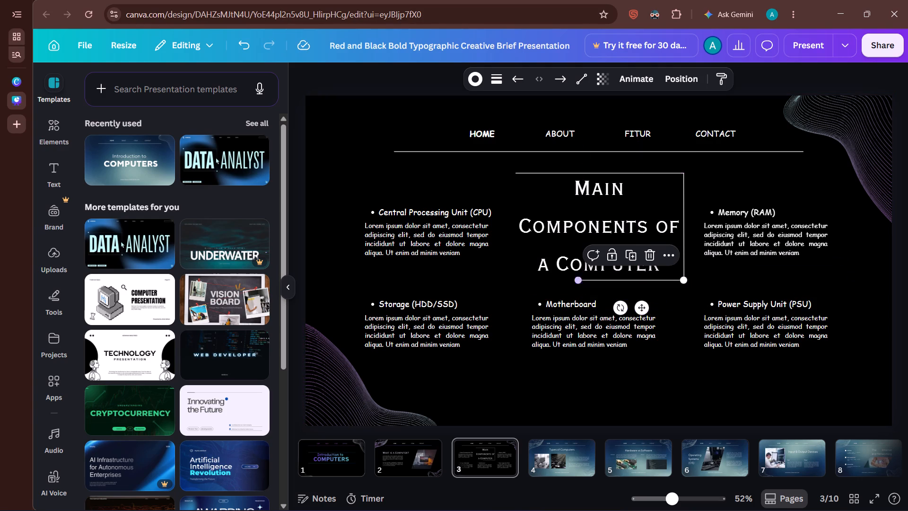
left_click_drag(576, 282, 542, 283)
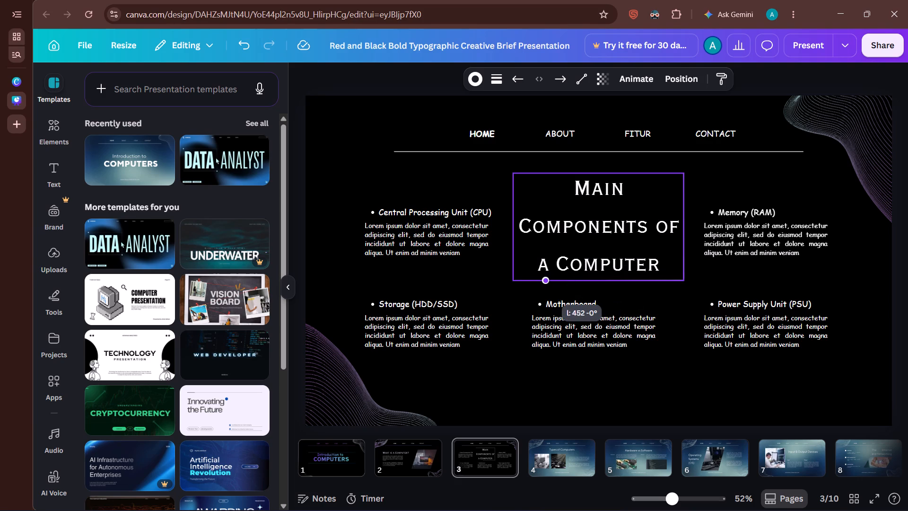
left_click_drag(542, 283, 509, 286)
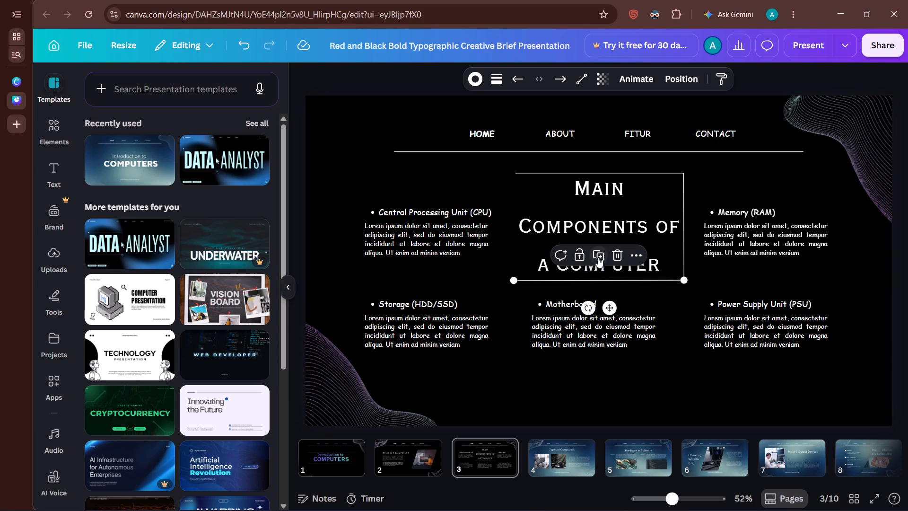
Duplicate the line beneath page 3's heading, rotate the copy to vertical and align its top with the left end of the top line.
left_click(599, 256)
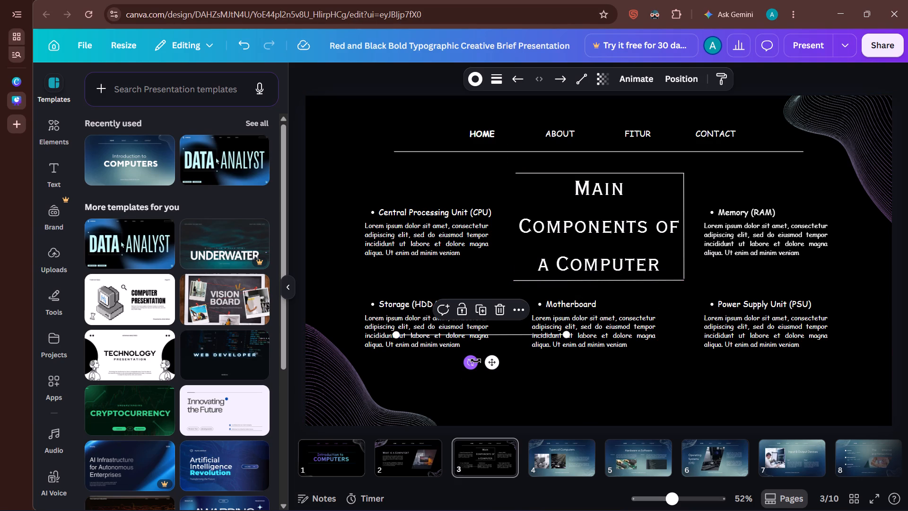
left_click_drag(476, 361, 463, 339)
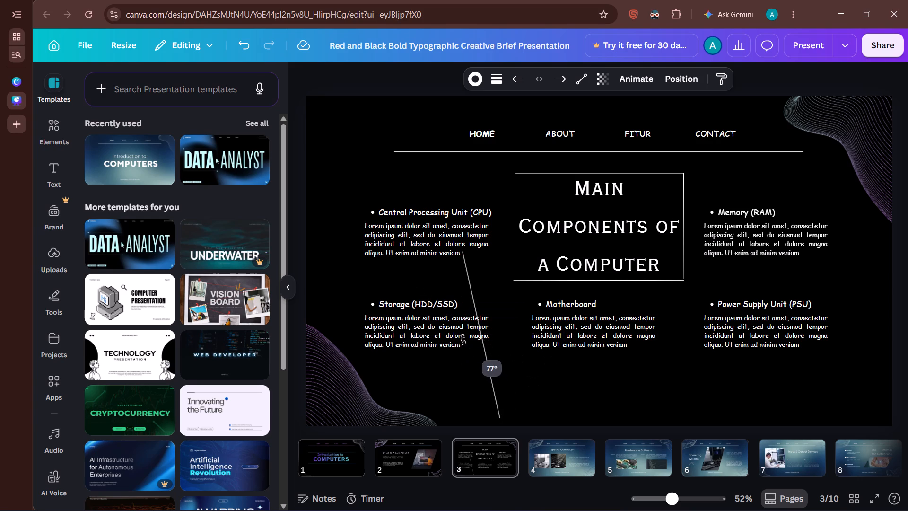
left_click_drag(463, 339, 459, 335)
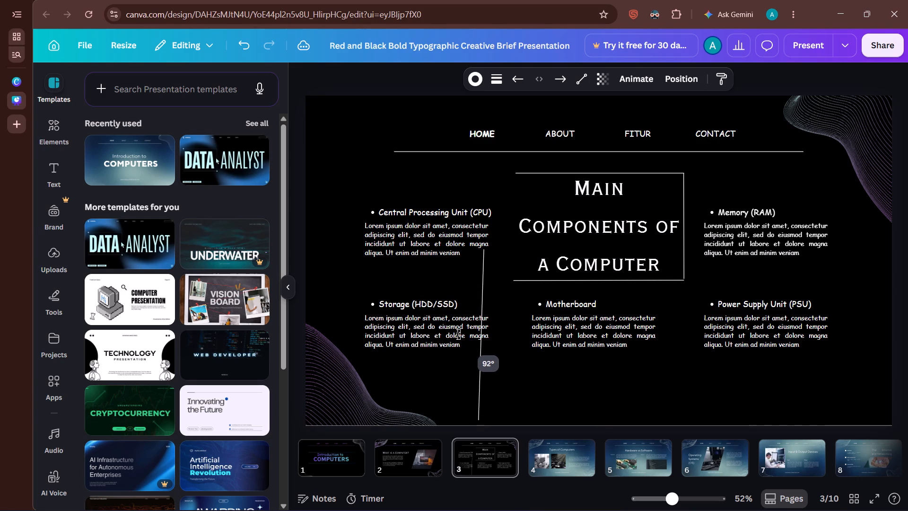
left_click_drag(459, 335, 456, 332)
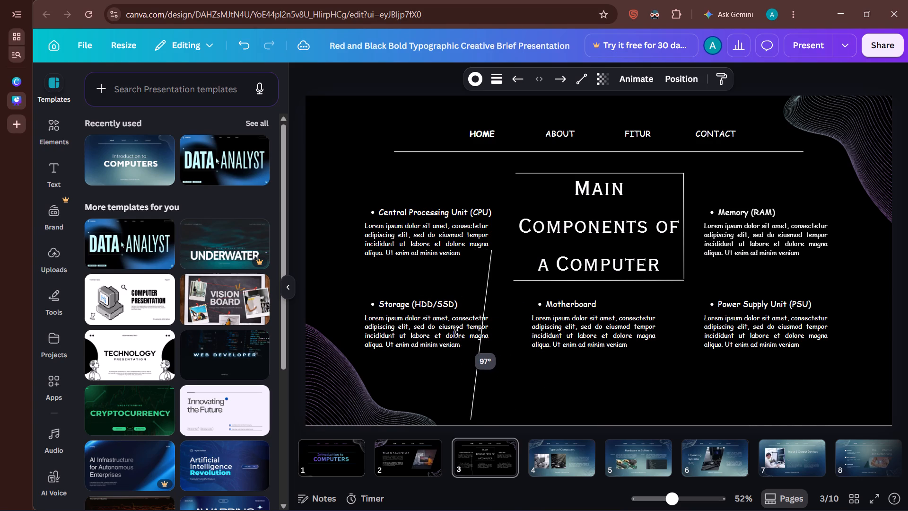
left_click_drag(456, 332, 452, 330)
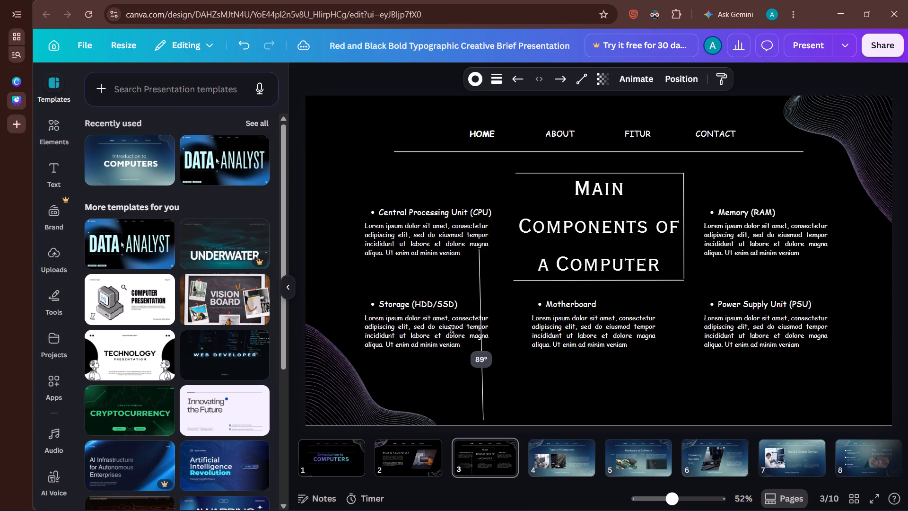
left_click_drag(452, 330, 449, 329)
left_click_drag(451, 348, 480, 274)
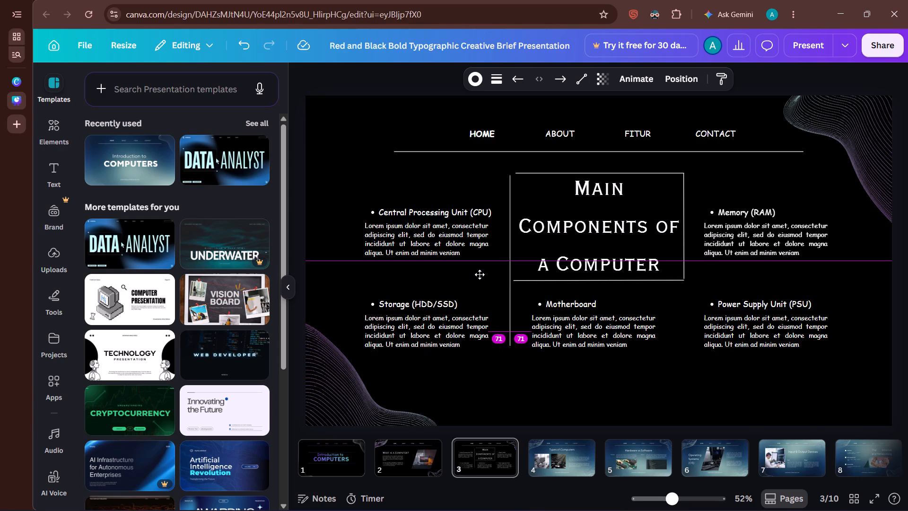
left_click_drag(480, 274, 486, 271)
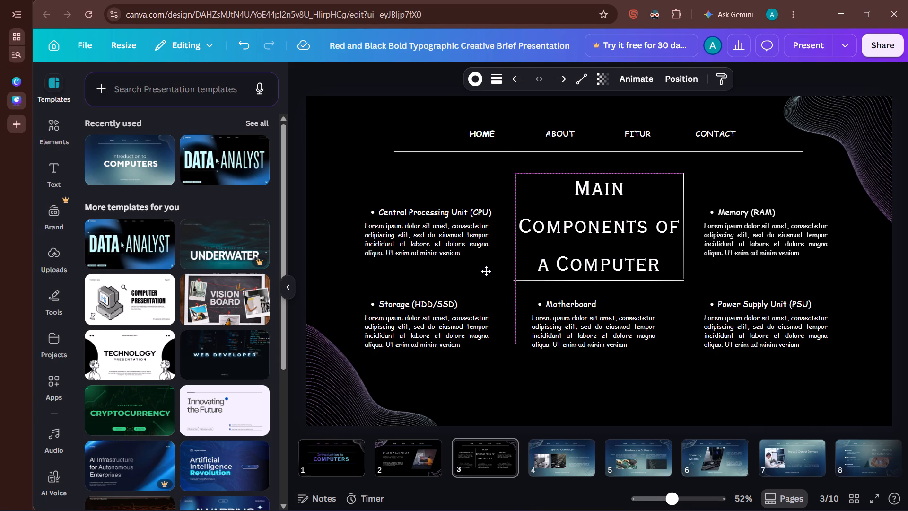
left_click_drag(486, 271, 486, 270)
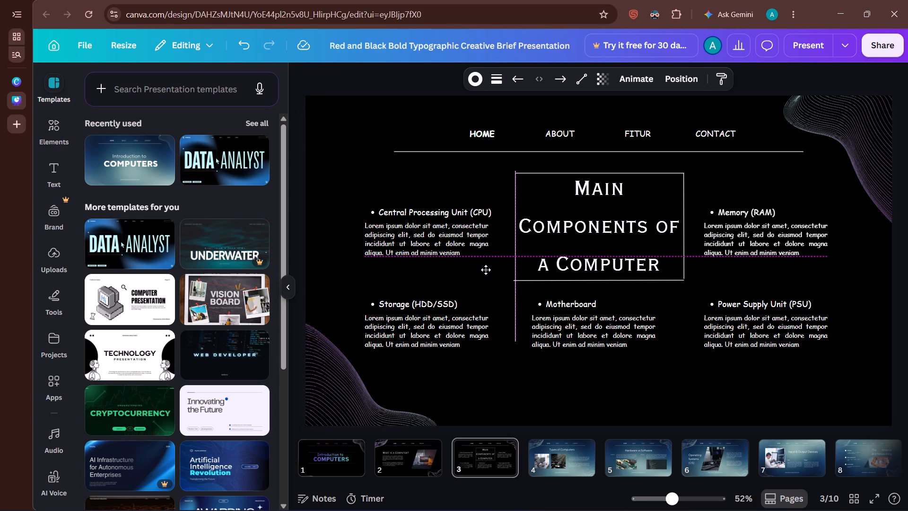
left_click_drag(486, 270, 485, 272)
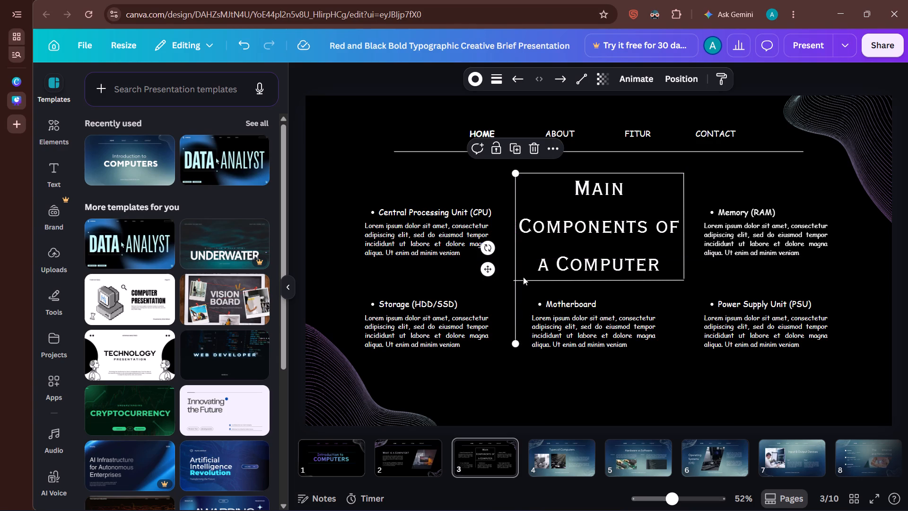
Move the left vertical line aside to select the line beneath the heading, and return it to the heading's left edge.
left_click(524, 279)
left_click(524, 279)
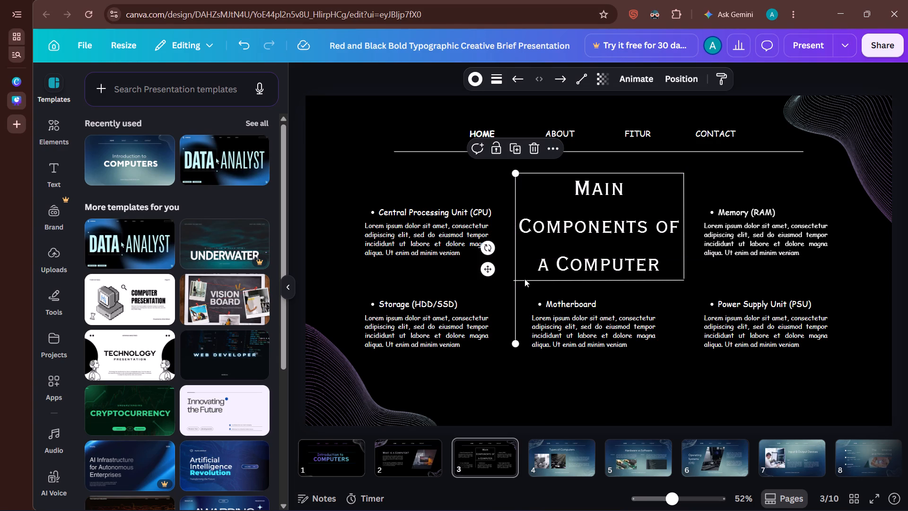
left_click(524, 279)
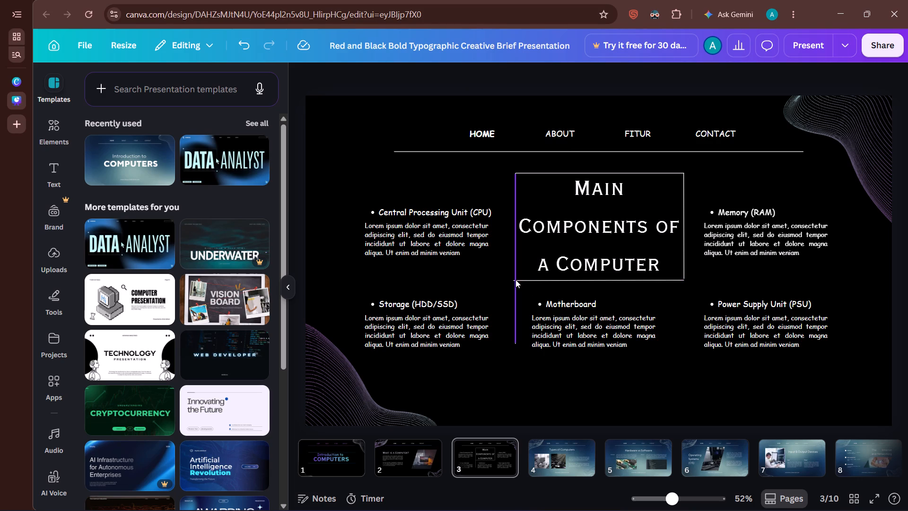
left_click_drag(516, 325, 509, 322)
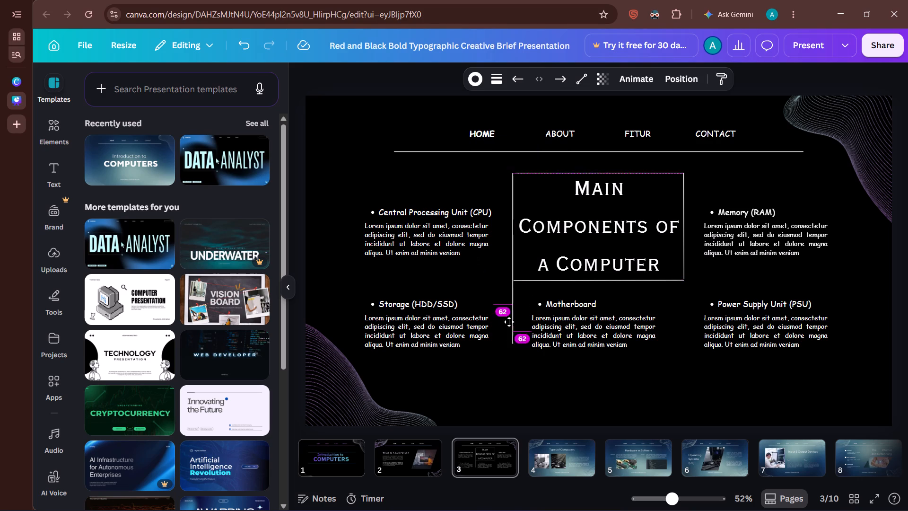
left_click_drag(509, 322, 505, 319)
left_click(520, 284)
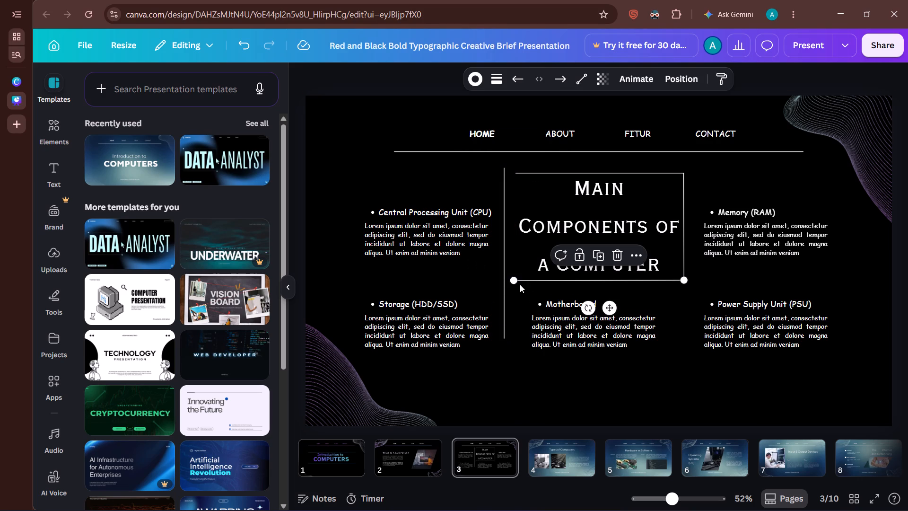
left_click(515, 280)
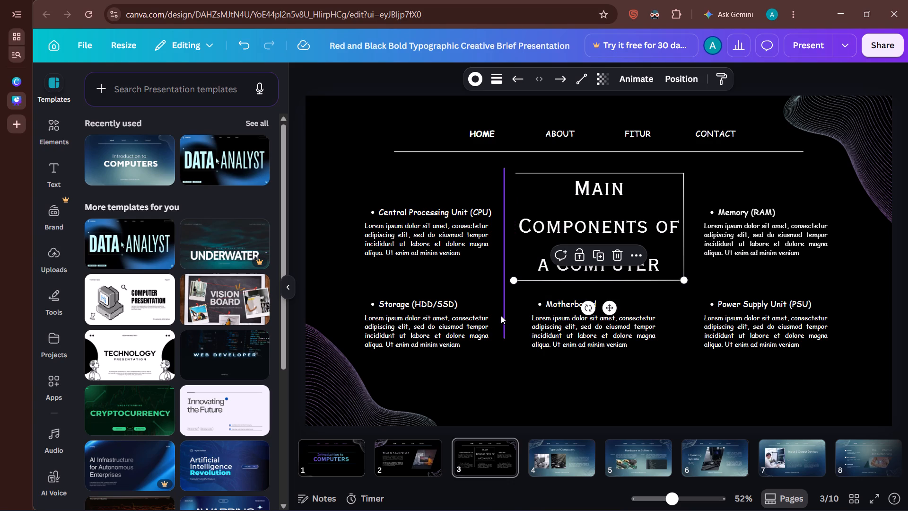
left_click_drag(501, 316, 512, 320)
Shorten the left line to about 351 units so its lower end meets the left end of the line beneath page 3's heading.
left_click_drag(513, 343, 511, 280)
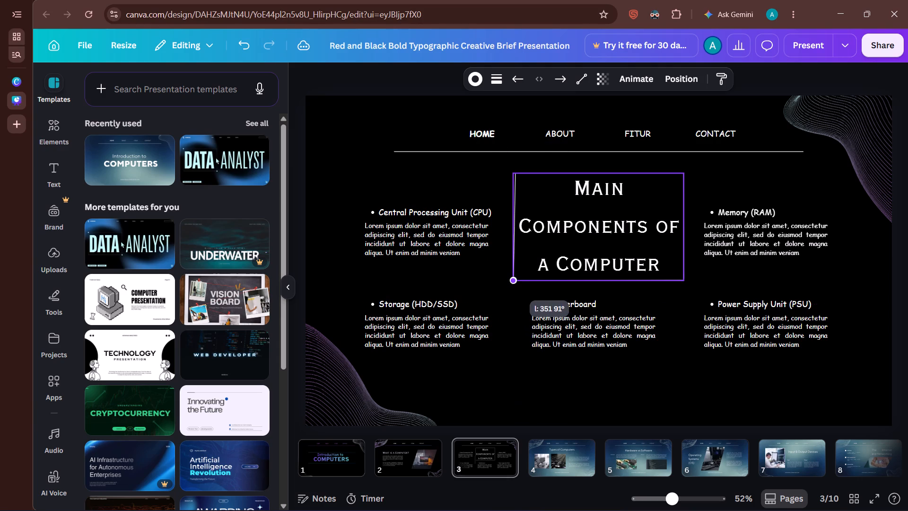
left_click_drag(511, 280, 511, 279)
left_click(537, 384)
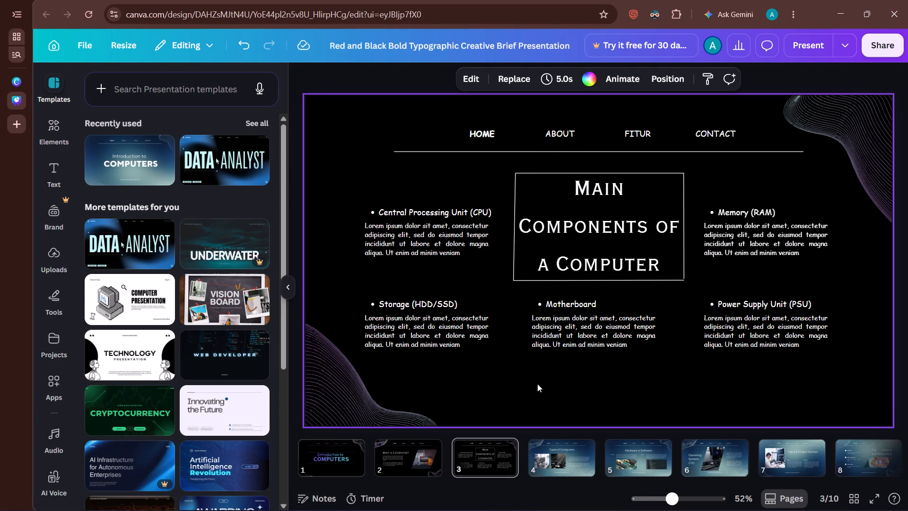
Recolour the line above page 3's heading, trying several solid and gradient strokes before applying the purple-to-orange gradient #8c52ff, #ff914d.
left_click(642, 171)
left_click(479, 80)
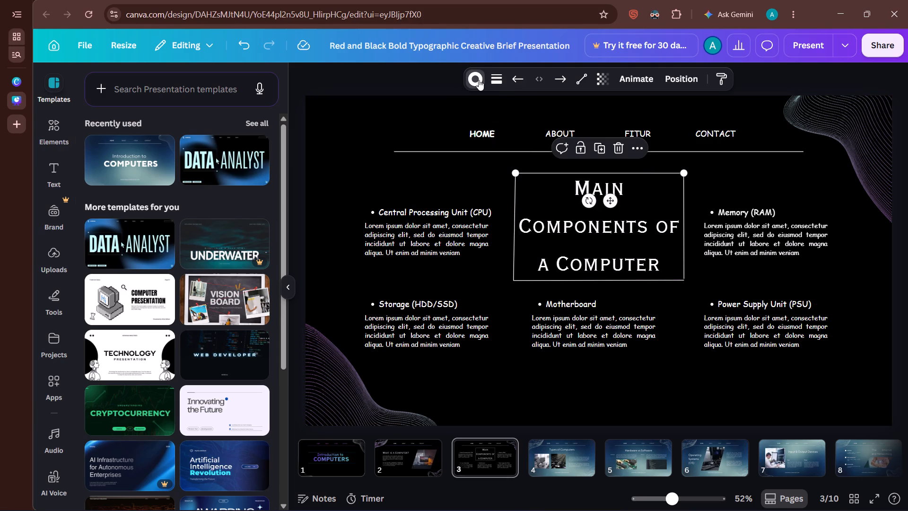
left_click(192, 158)
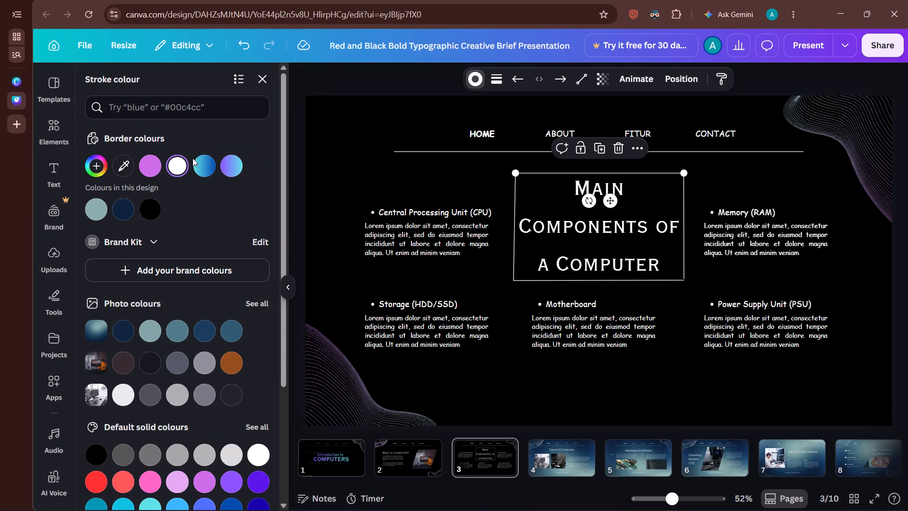
left_click(195, 159)
left_click(204, 165)
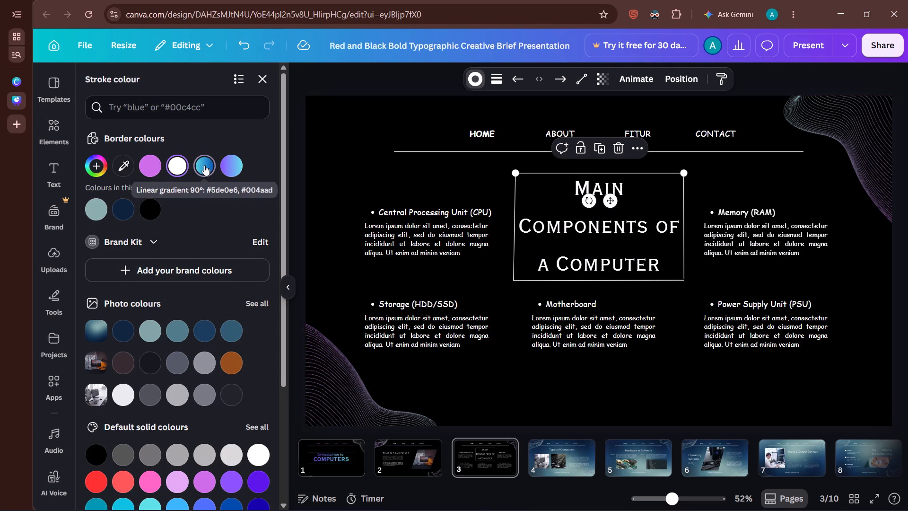
scroll(204, 237, "down", 2)
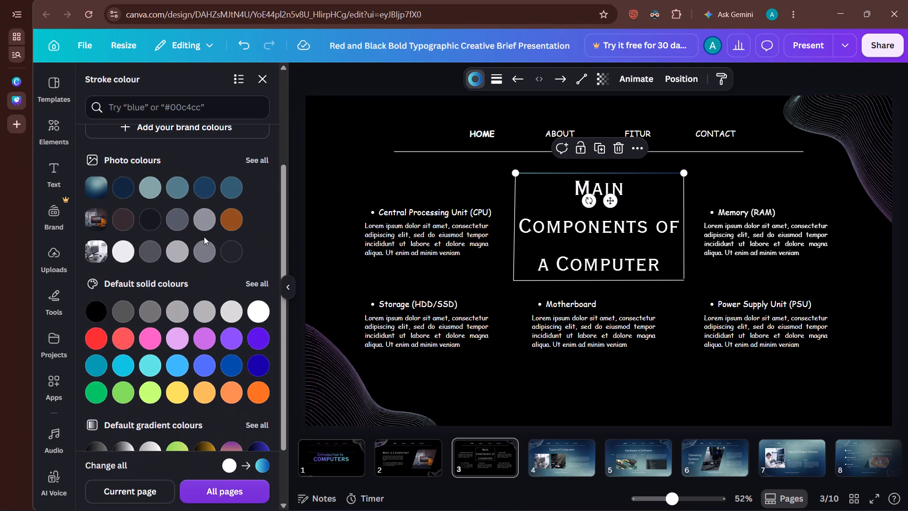
scroll(198, 303, "down", 1)
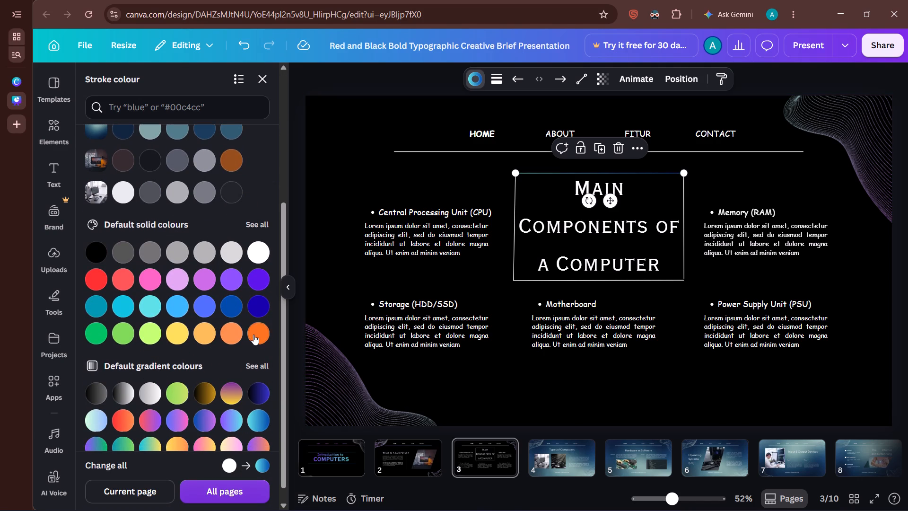
left_click(253, 335)
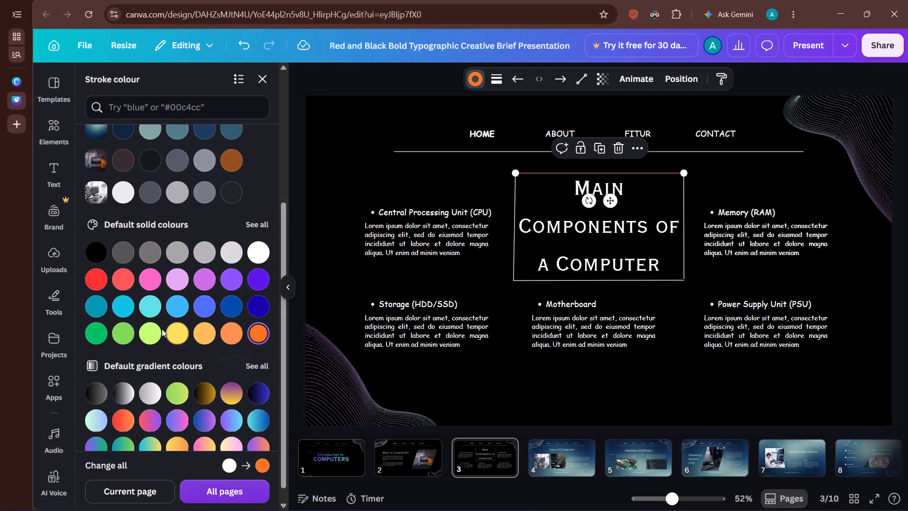
left_click(145, 327)
scroll(145, 327, "down", 2)
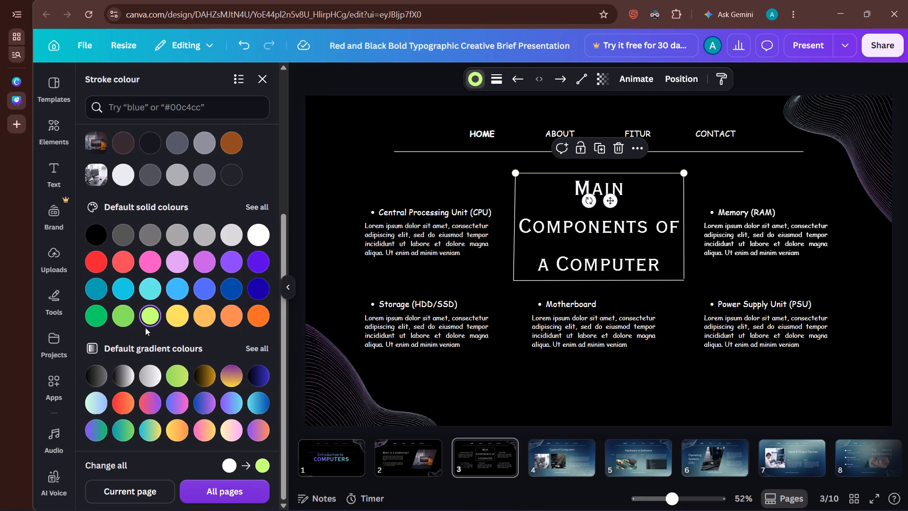
left_click(125, 375)
scroll(125, 375, "down", 2)
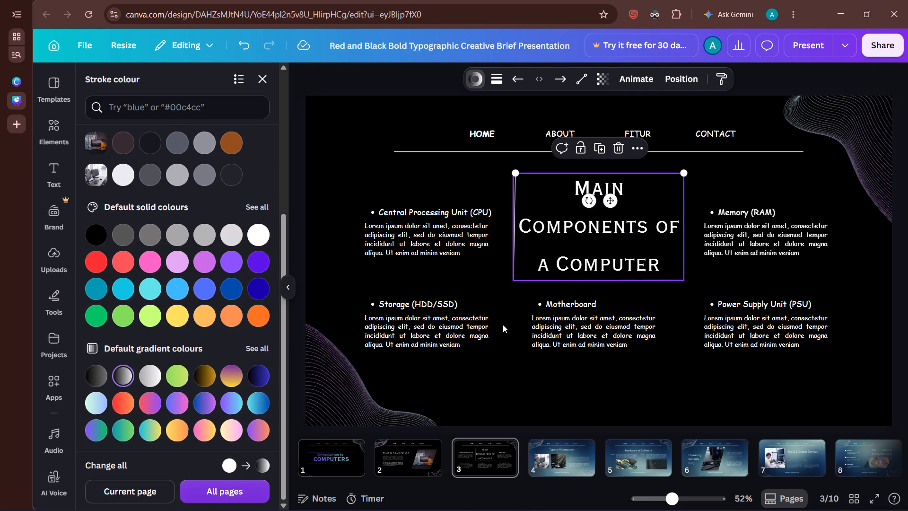
left_click(259, 423)
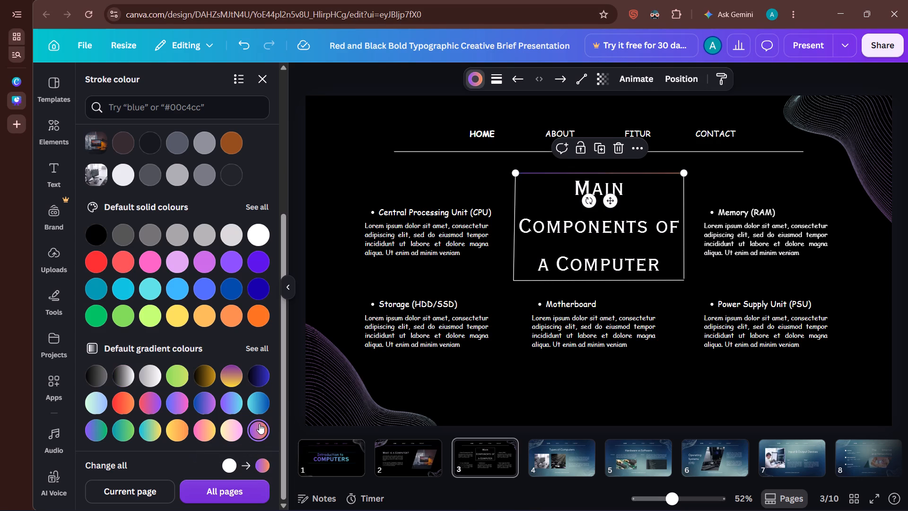
Apply the purple-to-orange gradient #8c52ff, #ff914d to the right vertical line and the line beneath page 3's heading.
left_click(684, 254)
left_click(261, 486)
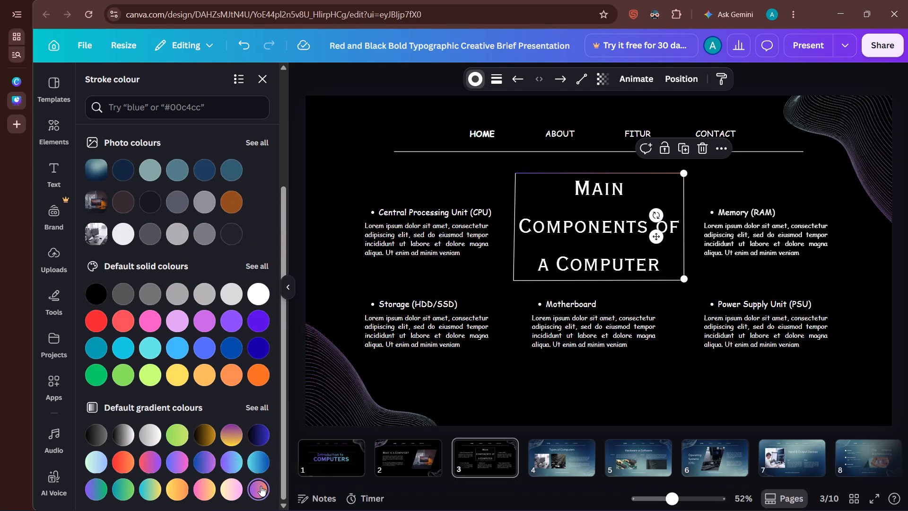
left_click(602, 283)
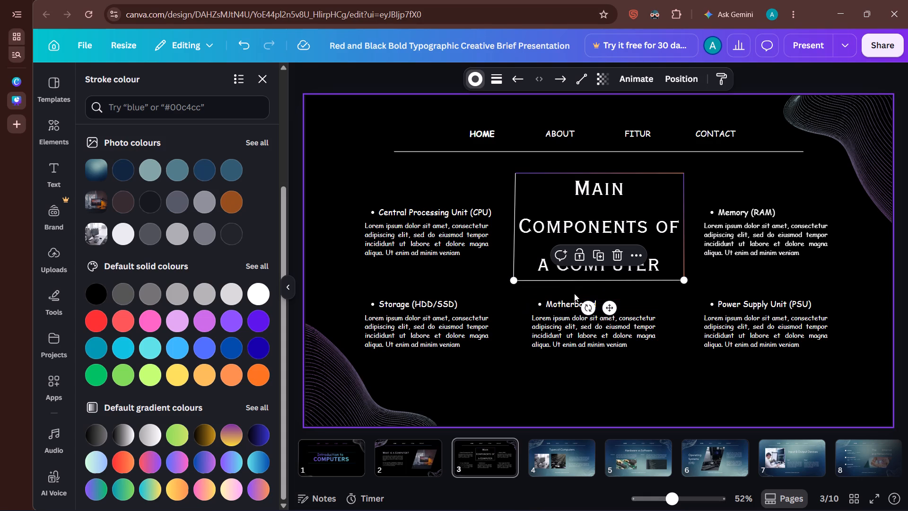
left_click(604, 280)
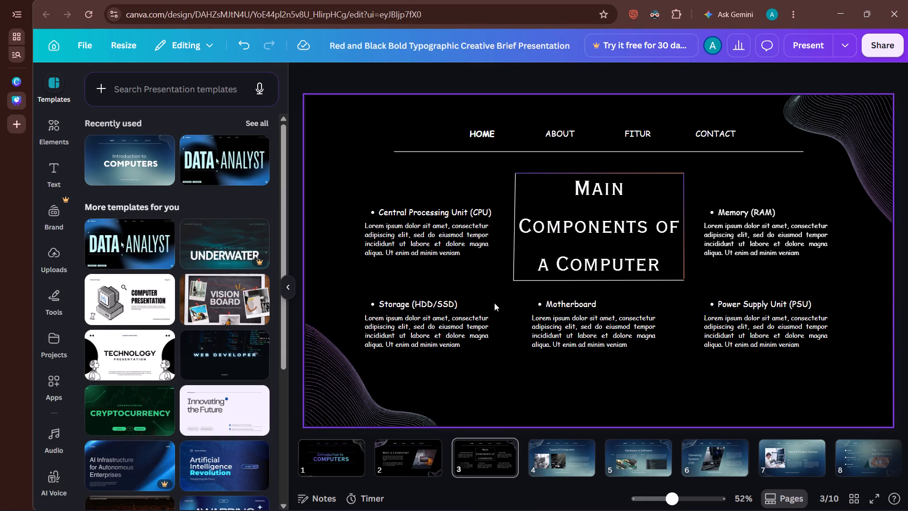
left_click(582, 277)
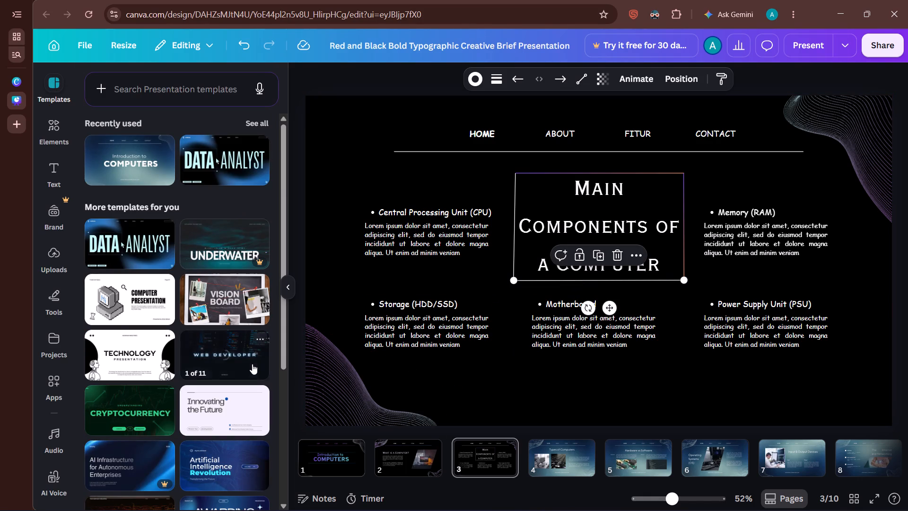
left_click(472, 76)
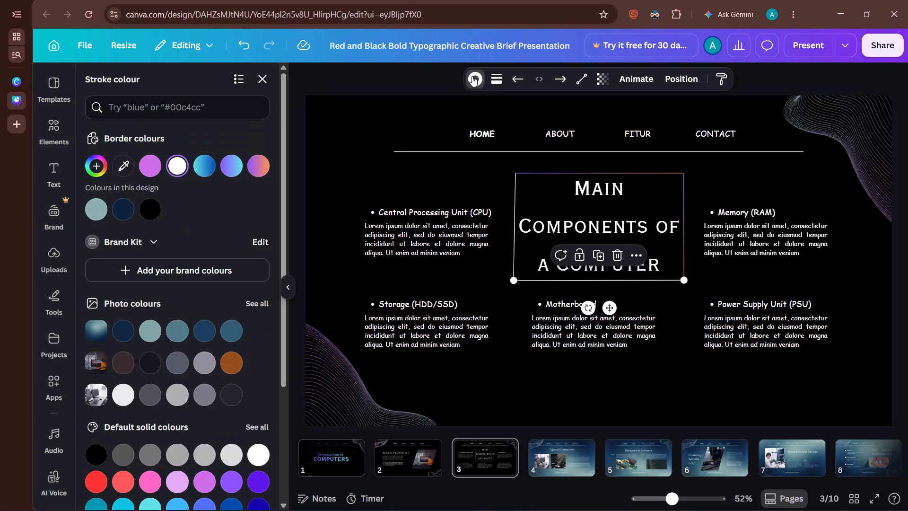
scroll(222, 441, "down", 3)
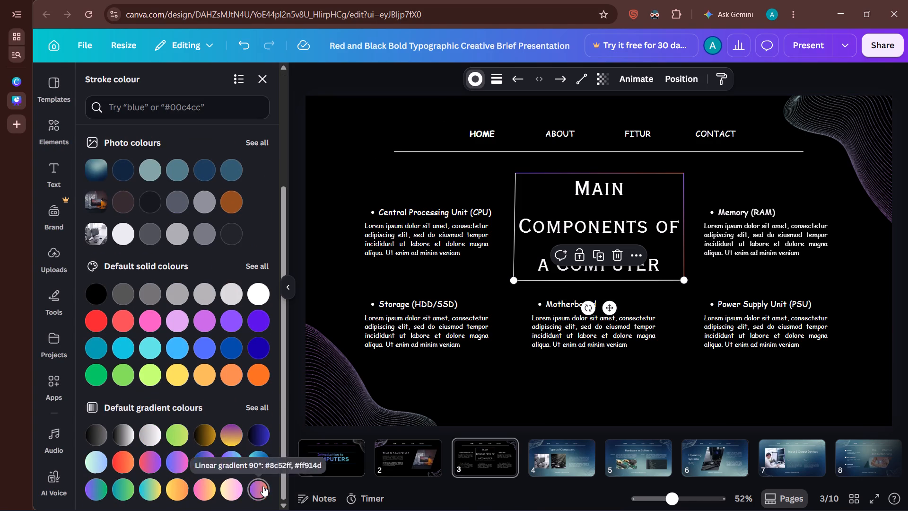
left_click(263, 486)
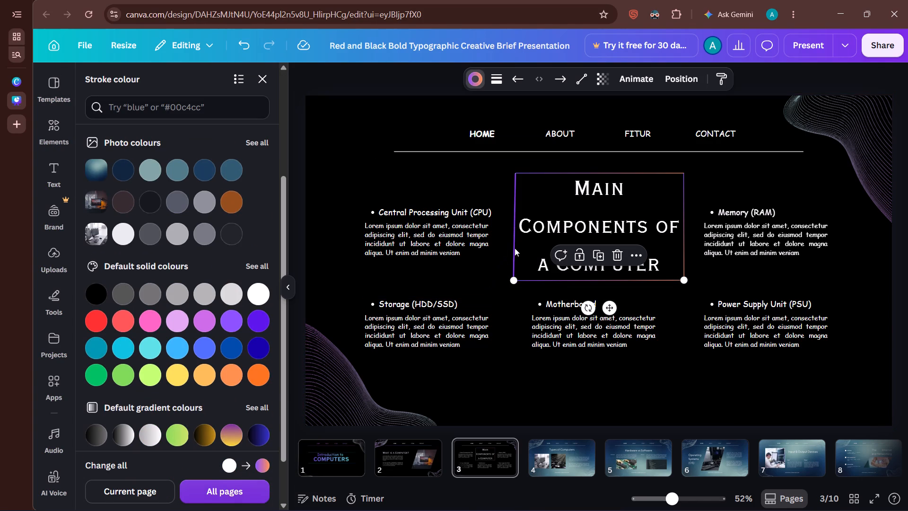
Apply the same purple-to-orange gradient to the left vertical line beside page 3's heading.
left_click(515, 248)
left_click(514, 253)
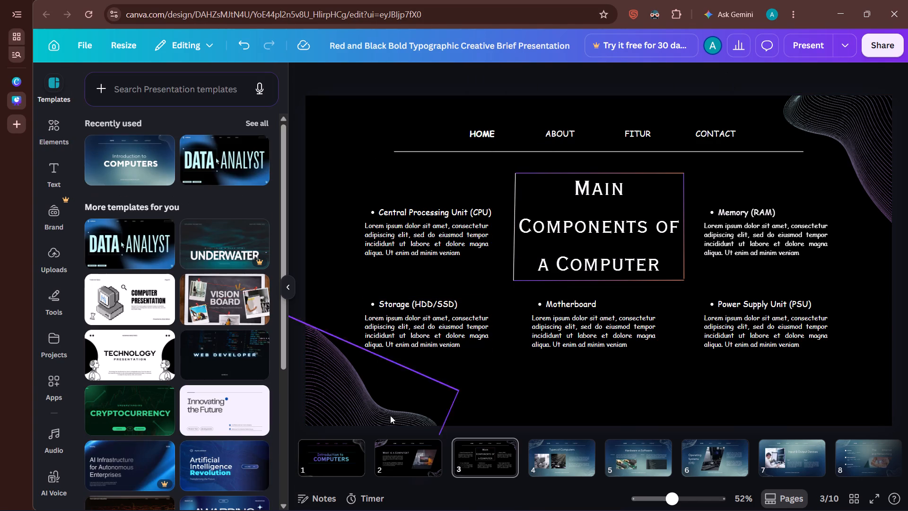
left_click(516, 251)
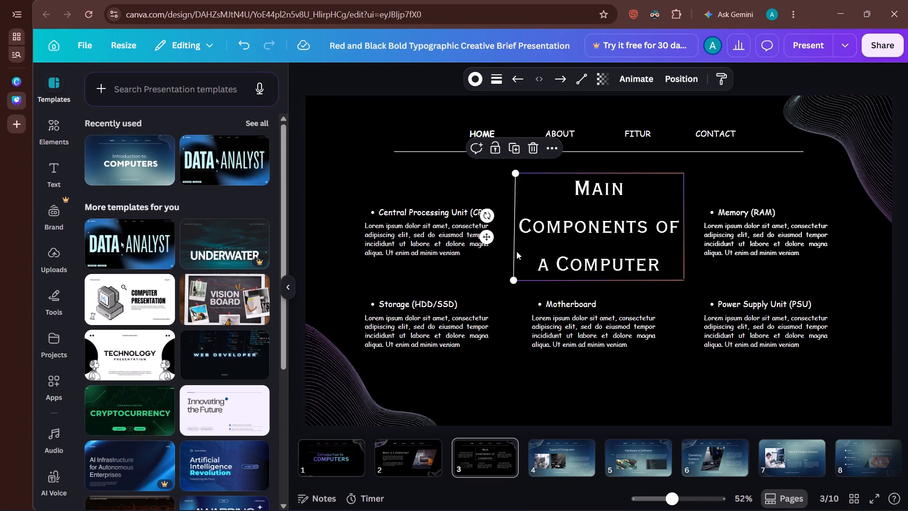
left_click(472, 78)
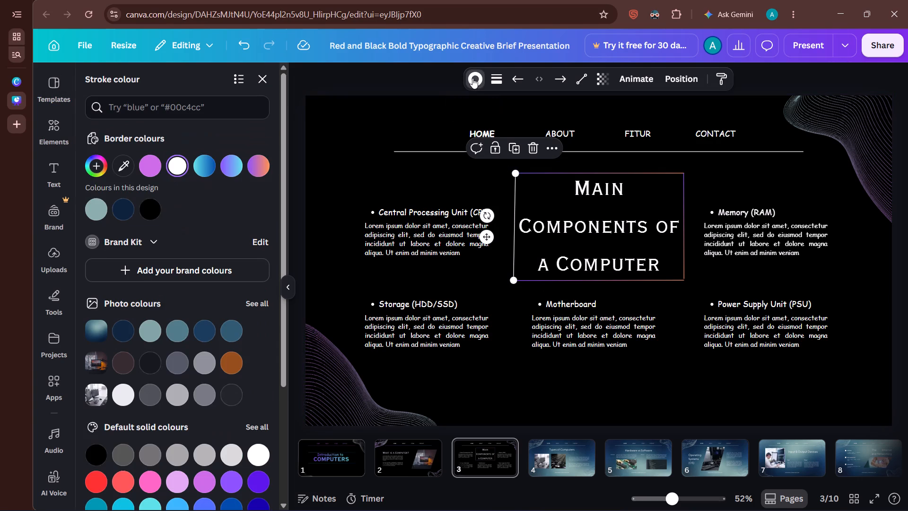
scroll(243, 331, "down", 4)
scroll(246, 257, "down", 3)
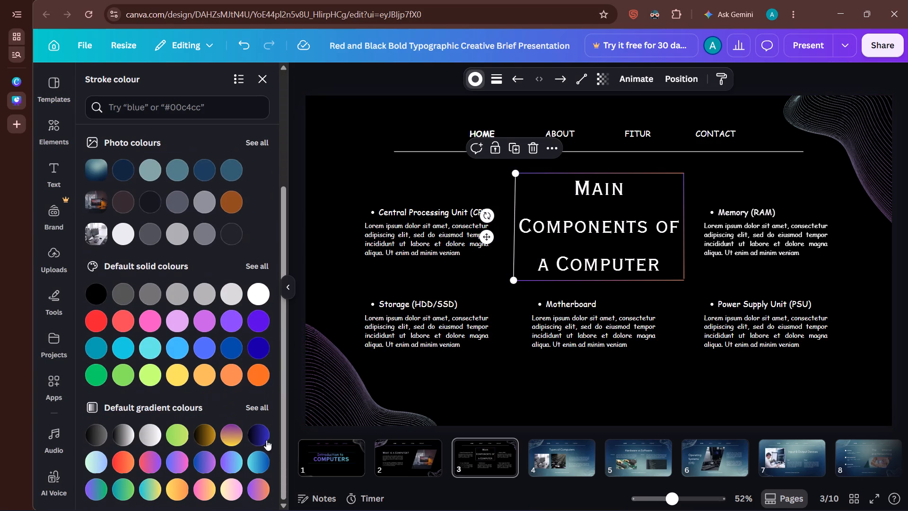
left_click(258, 490)
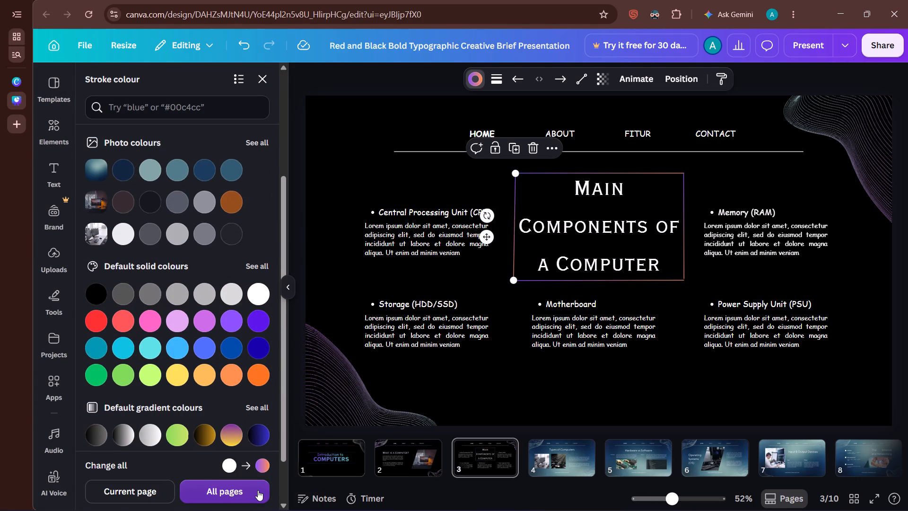
left_click(396, 79)
left_click(396, 79)
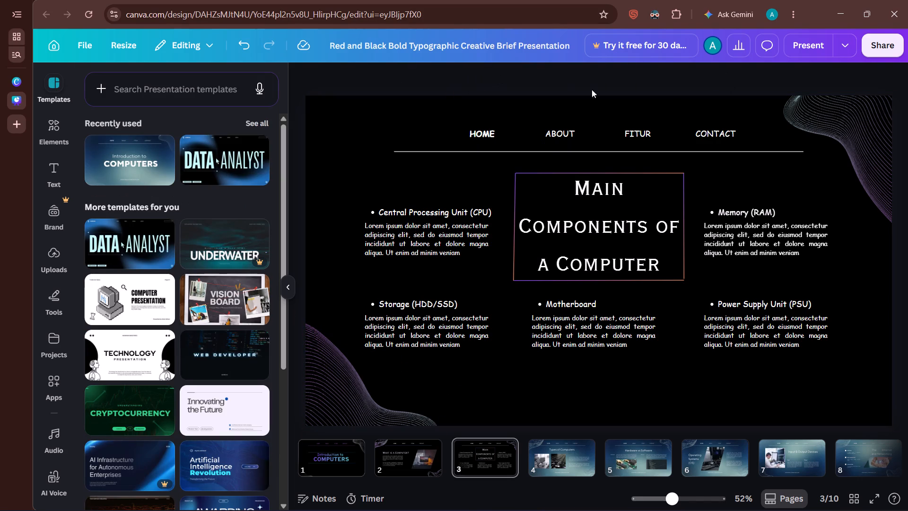
Set the "Types of Computers" heading on page 4 in Copperplate Gothic 29 BC at size 67.
key("Right")
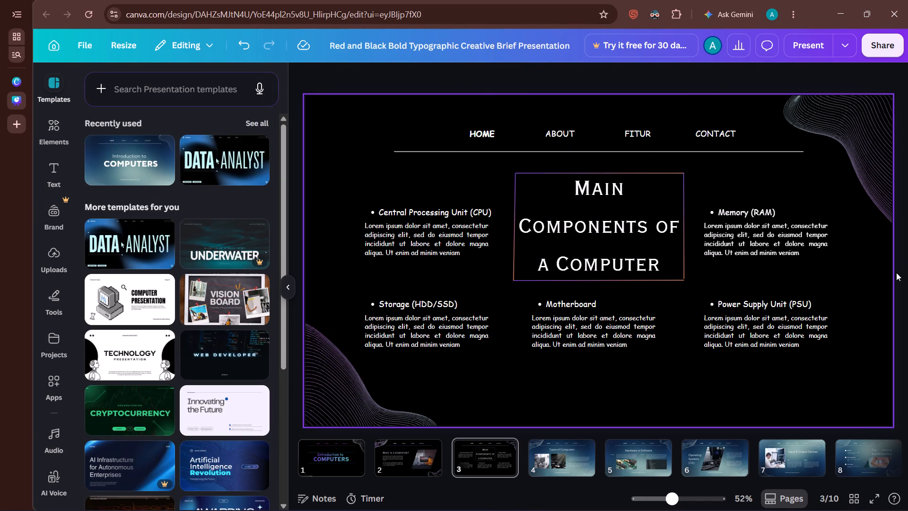
left_click(622, 194)
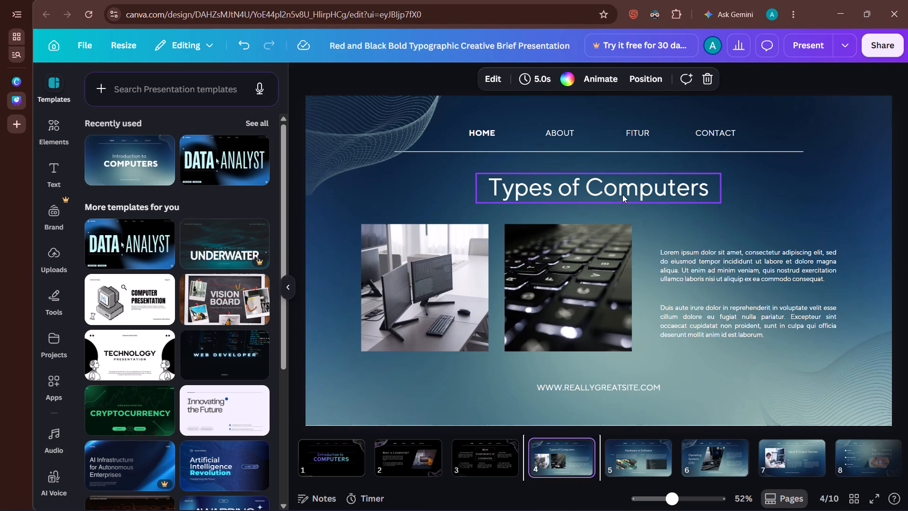
left_click(401, 86)
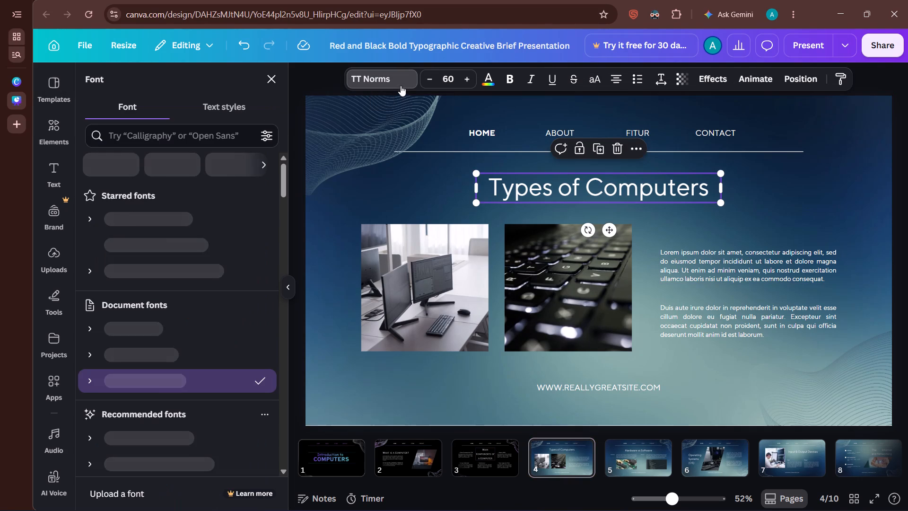
left_click(216, 228)
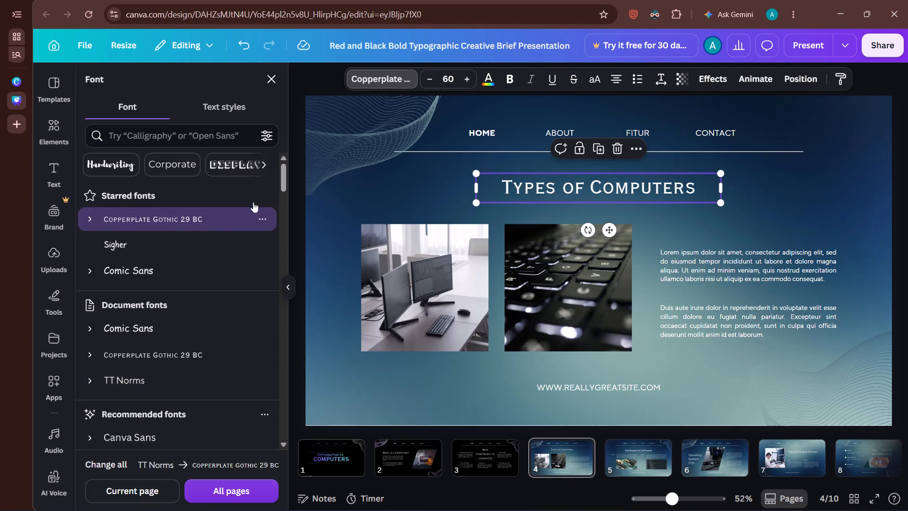
triple_click(468, 81)
triple_click(468, 81)
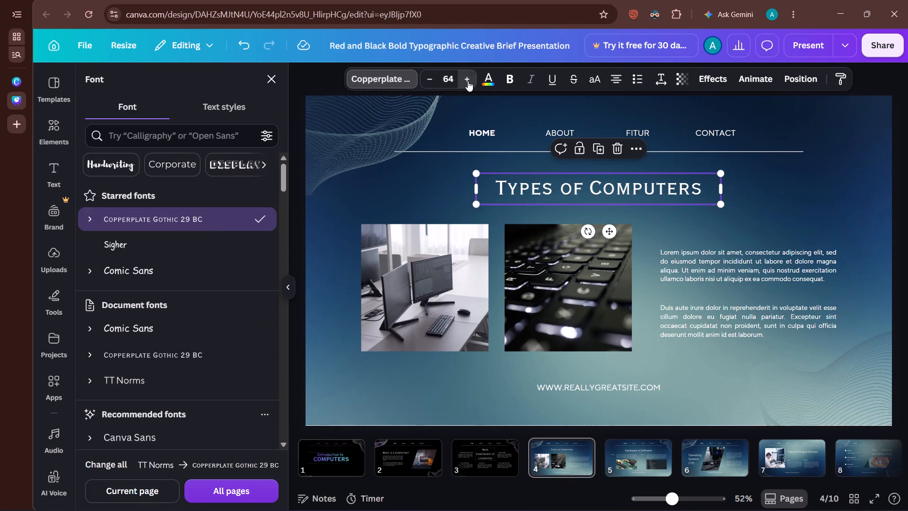
left_click(468, 81)
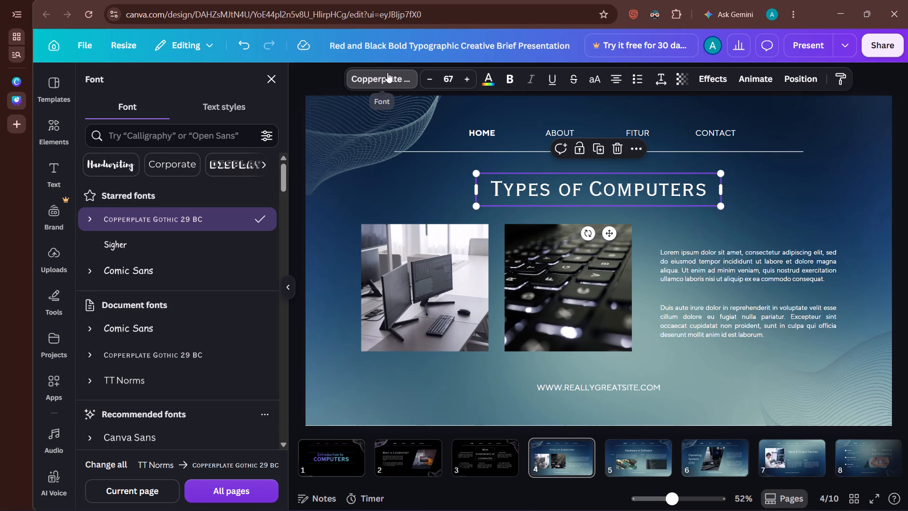
left_click(322, 78)
left_click(322, 78)
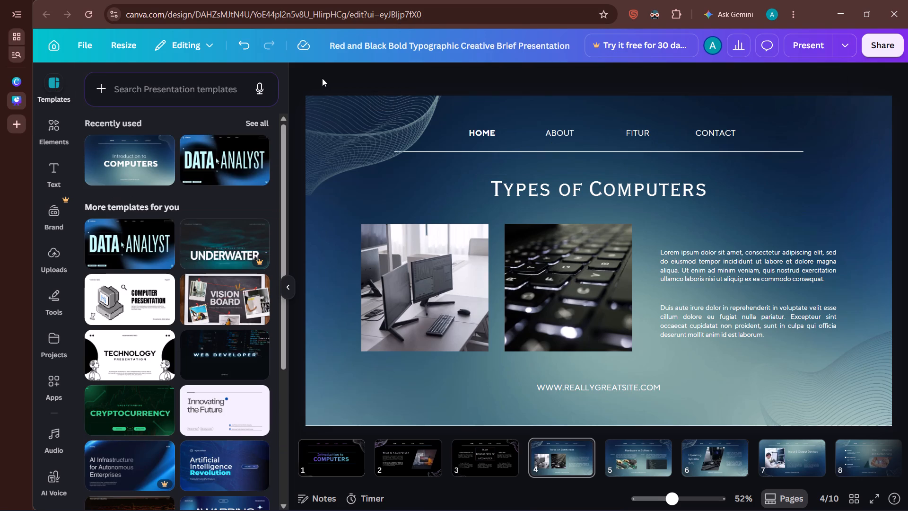
Change page 4's background to black.
left_click(438, 398)
left_click(604, 71)
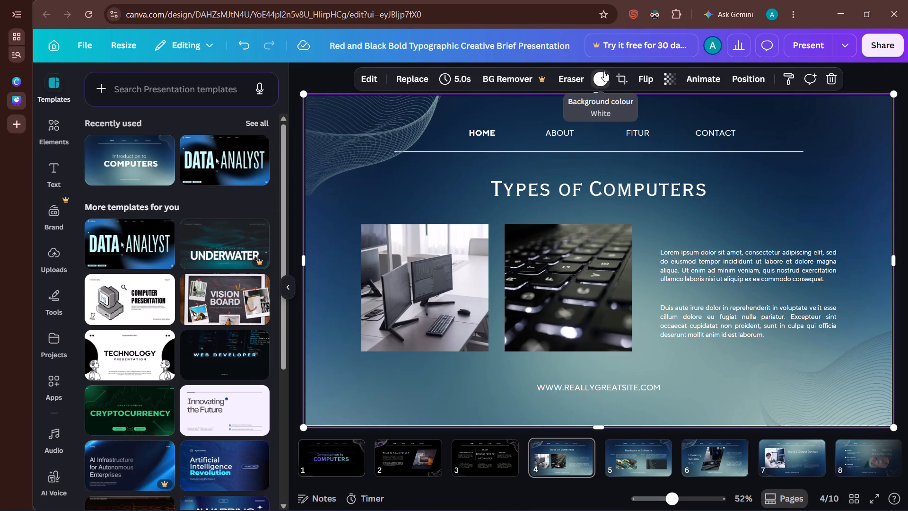
left_click(184, 165)
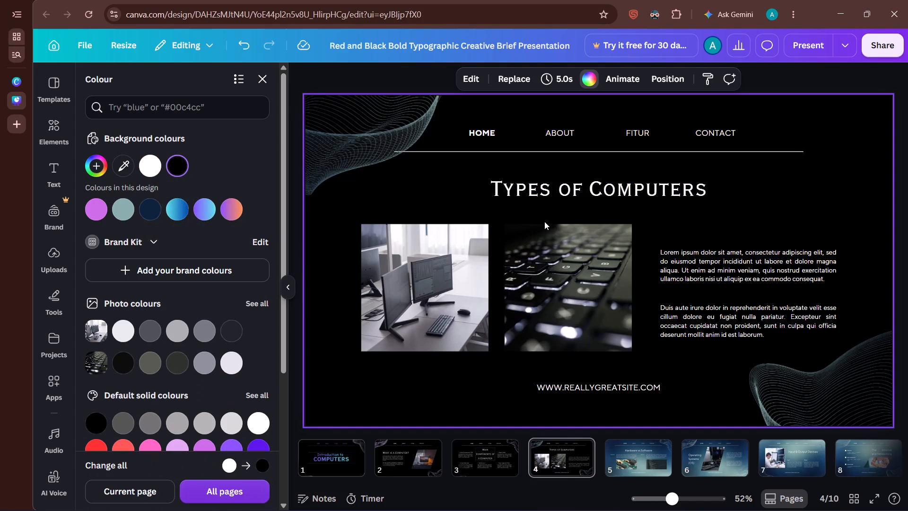
Set the HOME, ABOUT, FITUR and CONTACT labels on page 4 in Comic Sans.
left_click(486, 132)
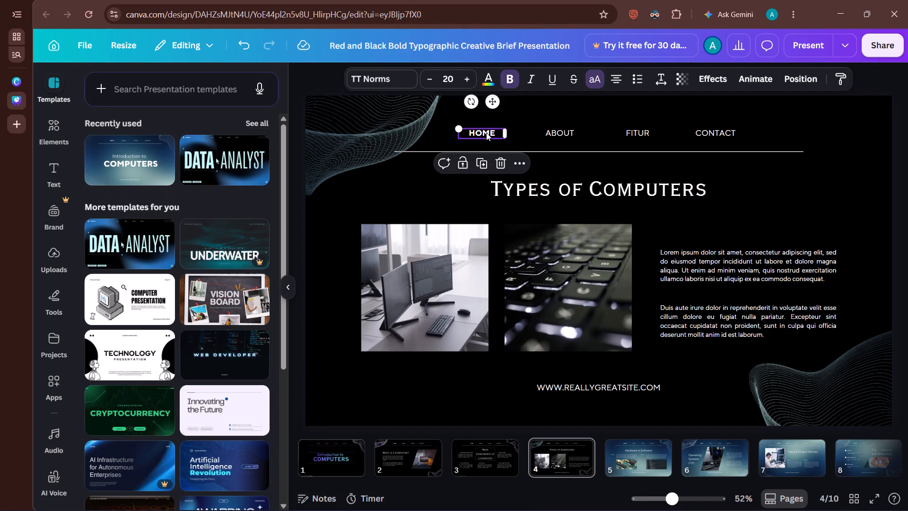
left_click(383, 84)
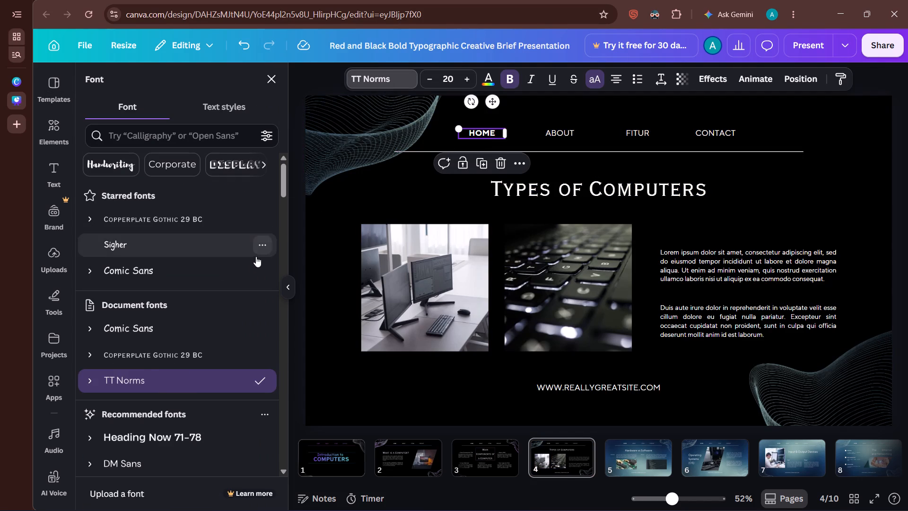
left_click(202, 265)
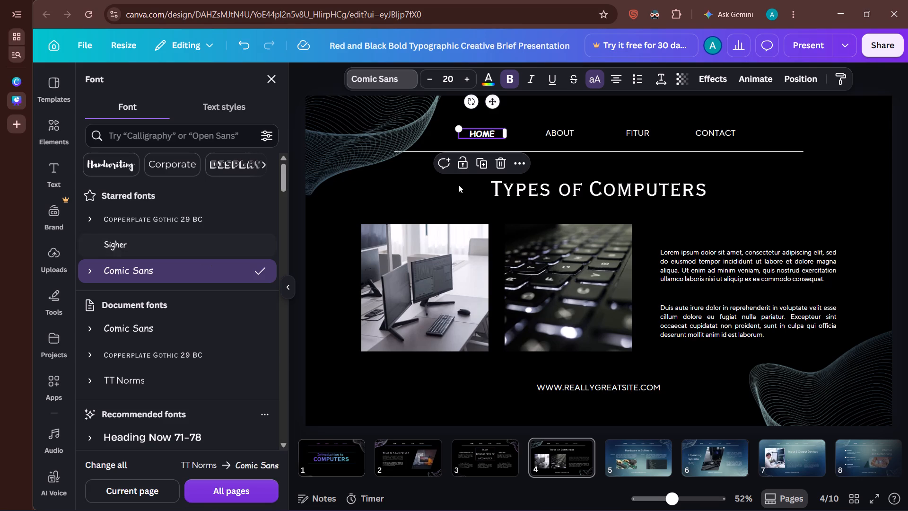
left_click(557, 137)
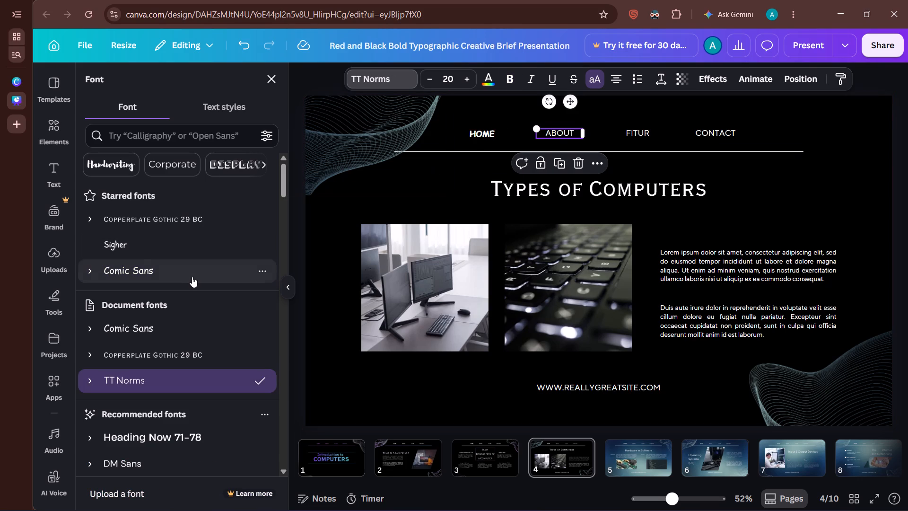
left_click(192, 277)
left_click(635, 130)
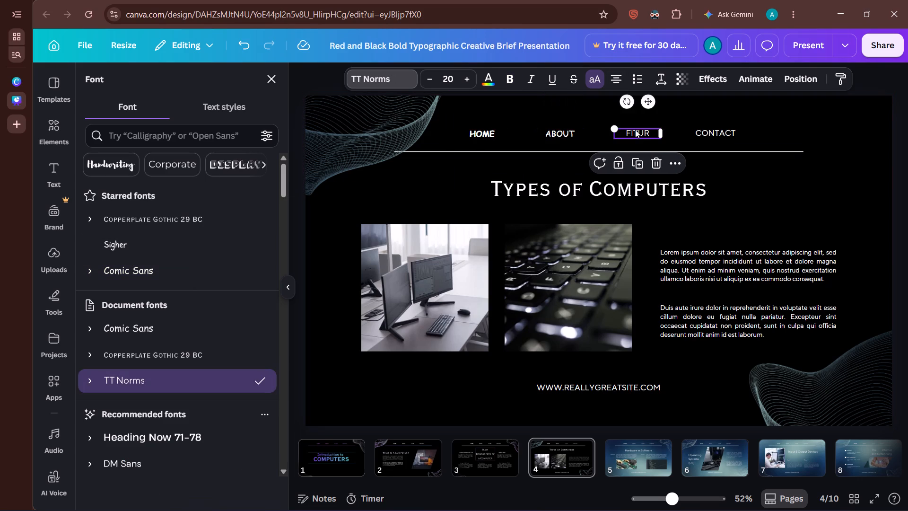
left_click(219, 280)
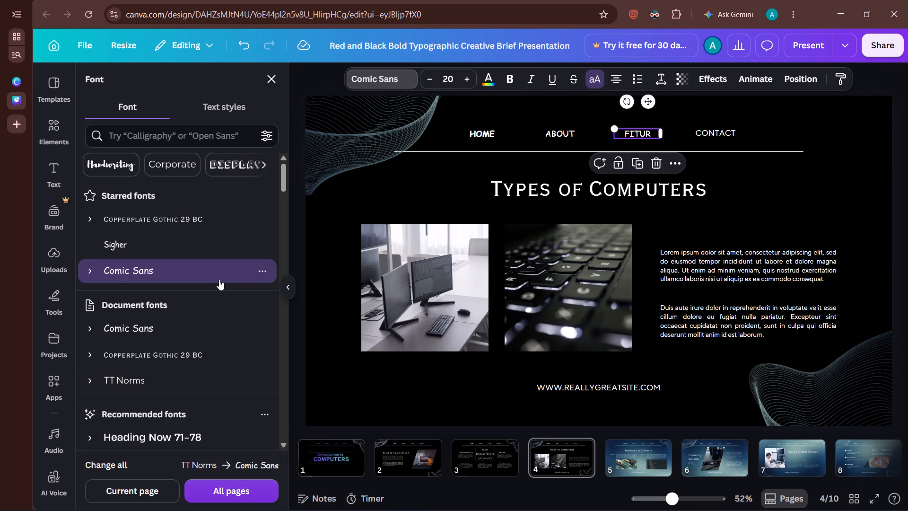
left_click(710, 134)
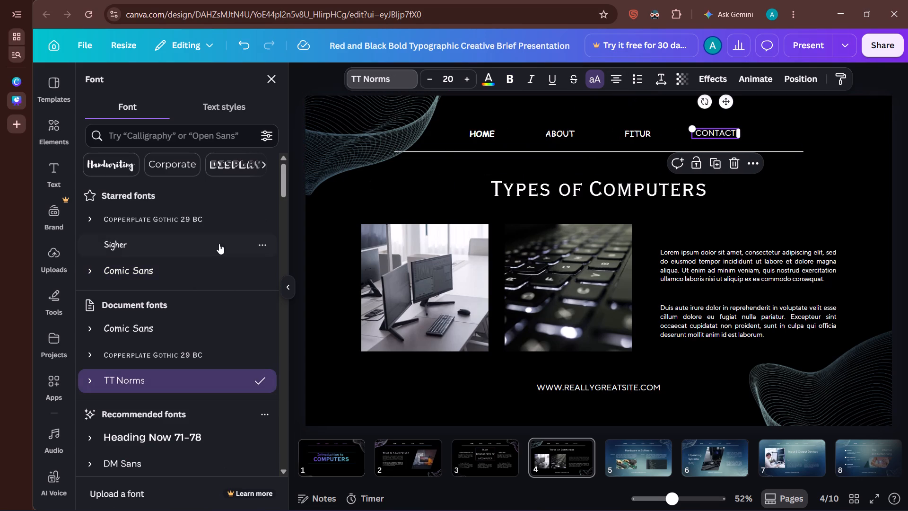
left_click(167, 272)
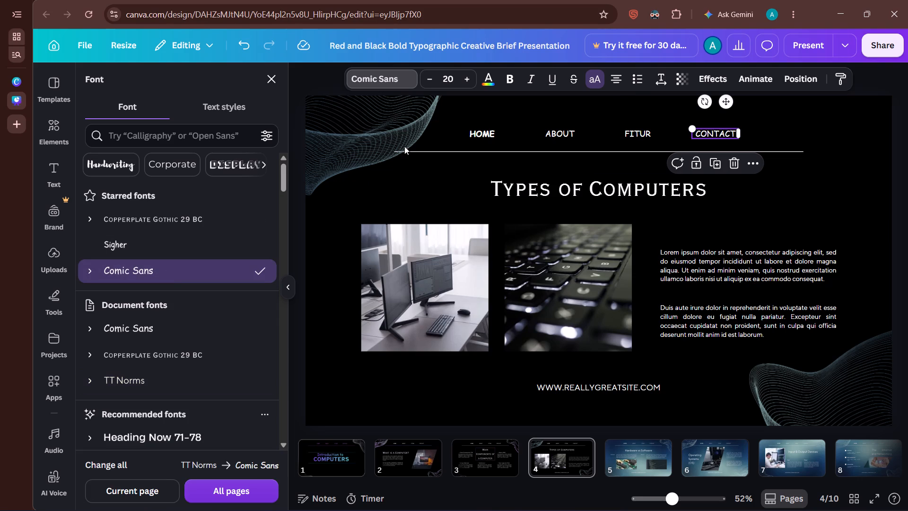
Apply the design's turquoise-to-dark-blue gradient to the horizontal line beneath page 4's navigation labels.
left_click(489, 151)
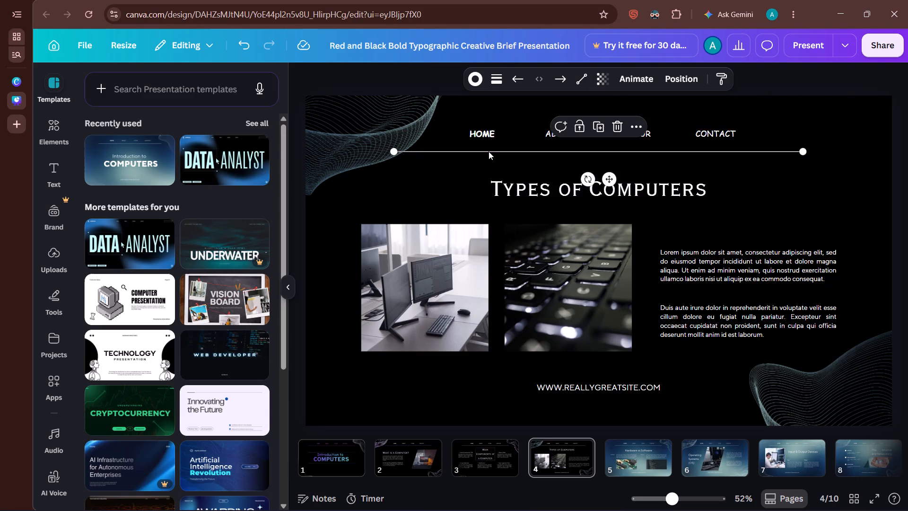
left_click(529, 151)
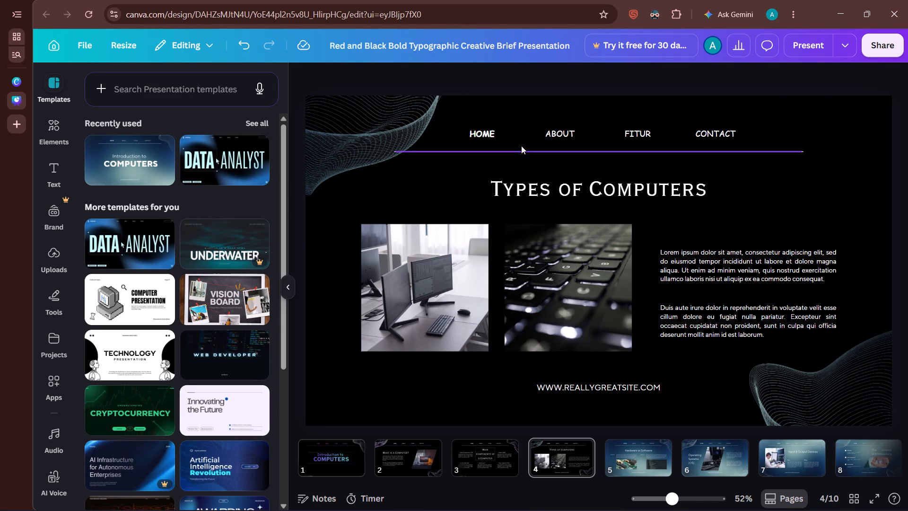
left_click(494, 148)
left_click(473, 85)
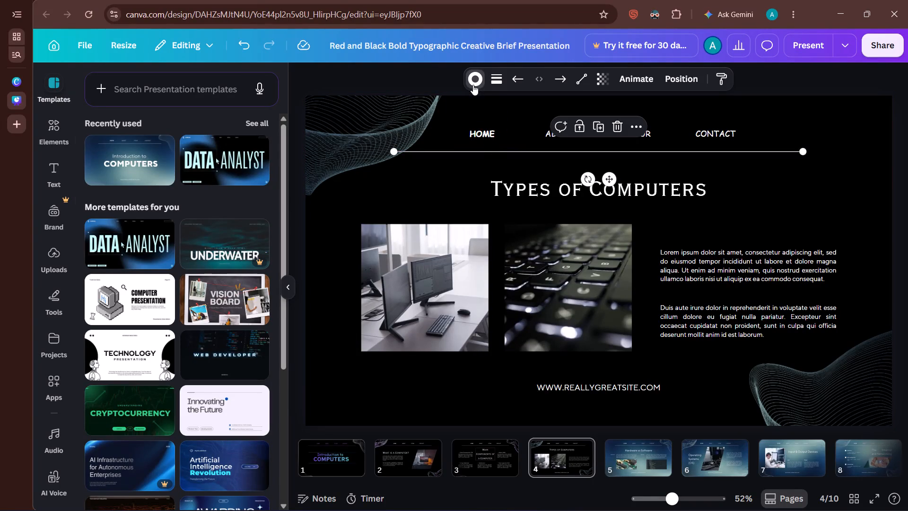
left_click(471, 83)
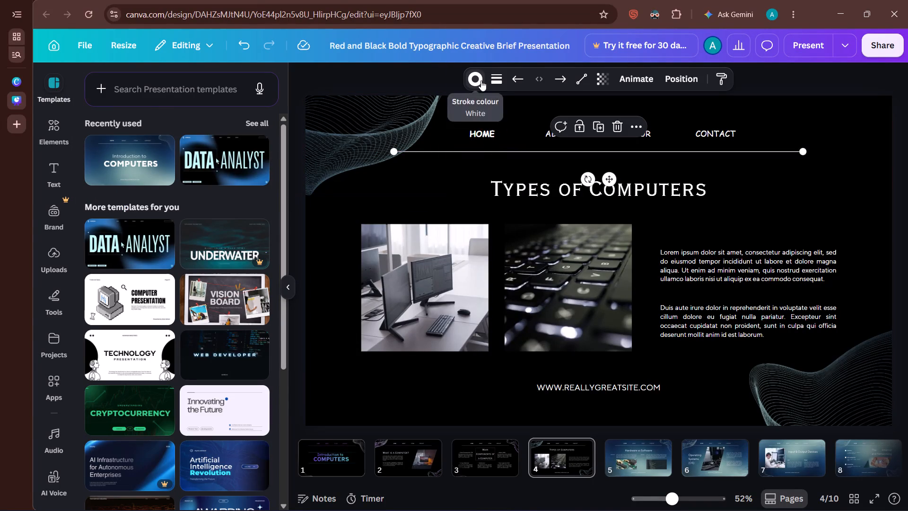
left_click(481, 80)
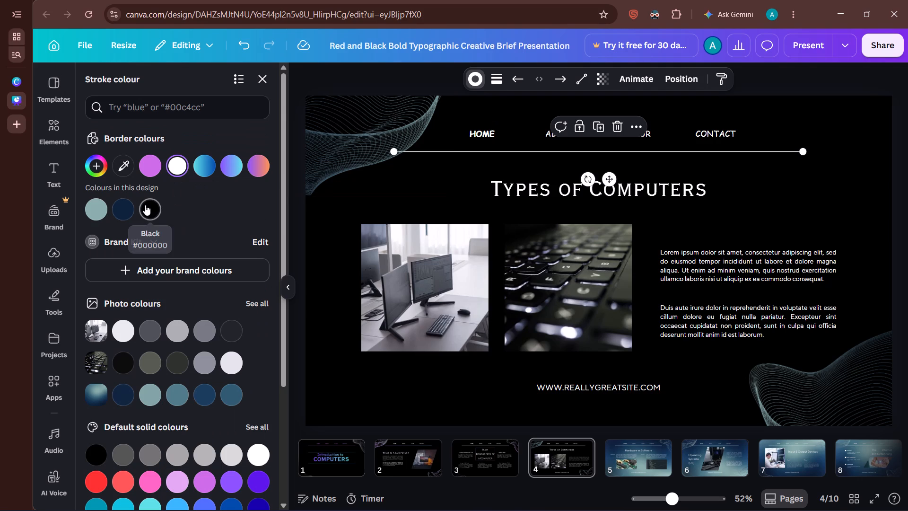
left_click(205, 161)
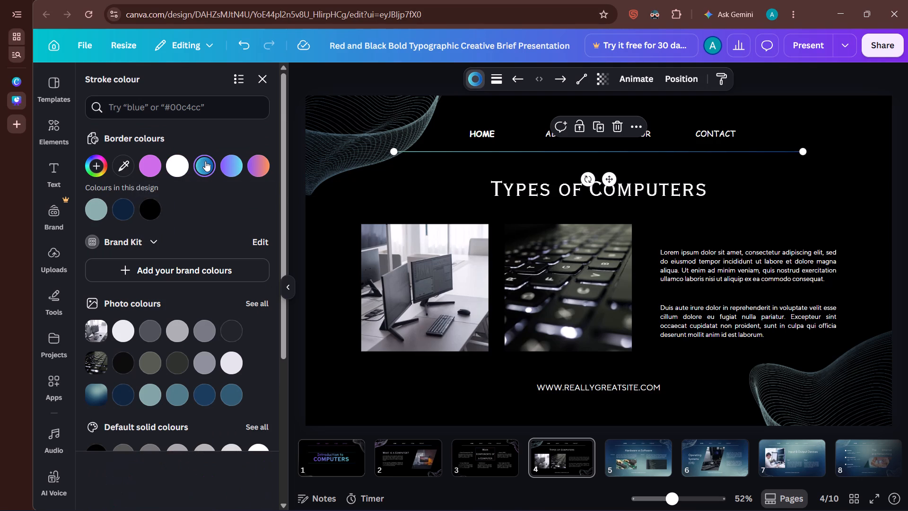
Replace the dark blue in page 4's top-left wave graphic with the design's light purple.
left_click(380, 155)
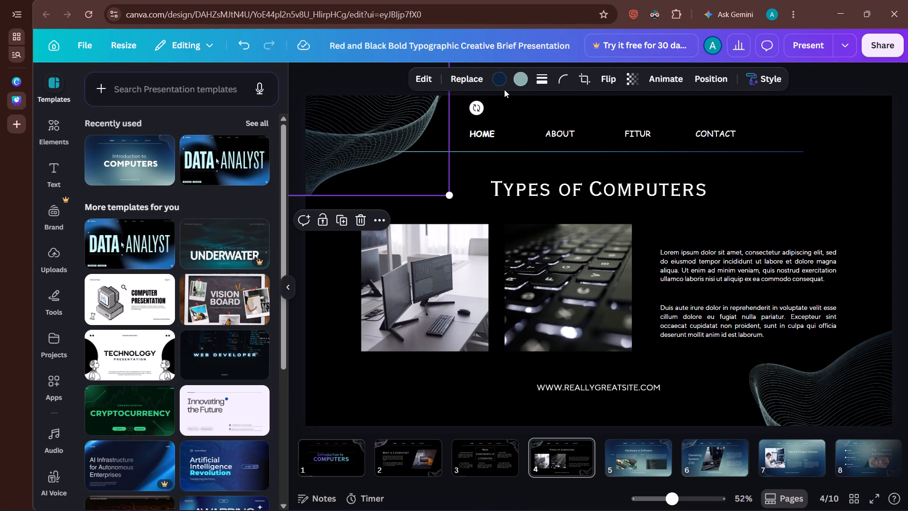
left_click(502, 84)
scroll(205, 453, "down", 3)
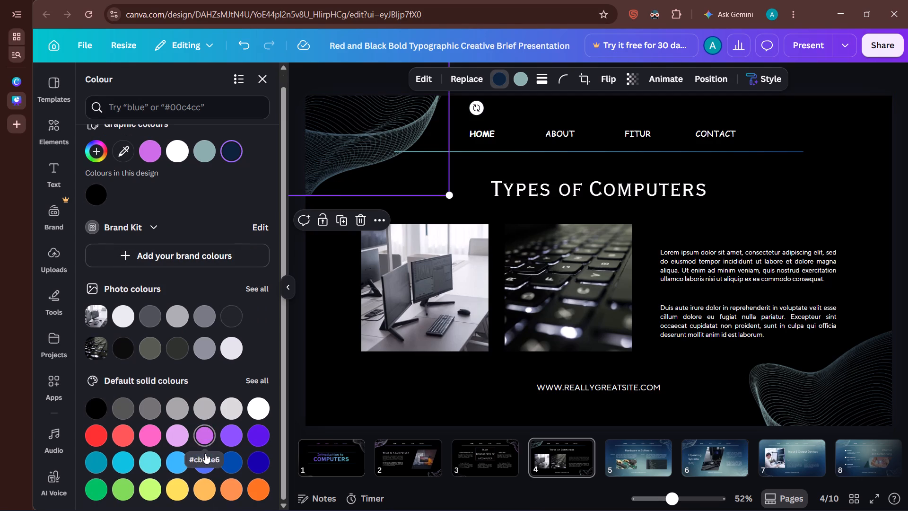
scroll(205, 453, "up", 2)
left_click(142, 158)
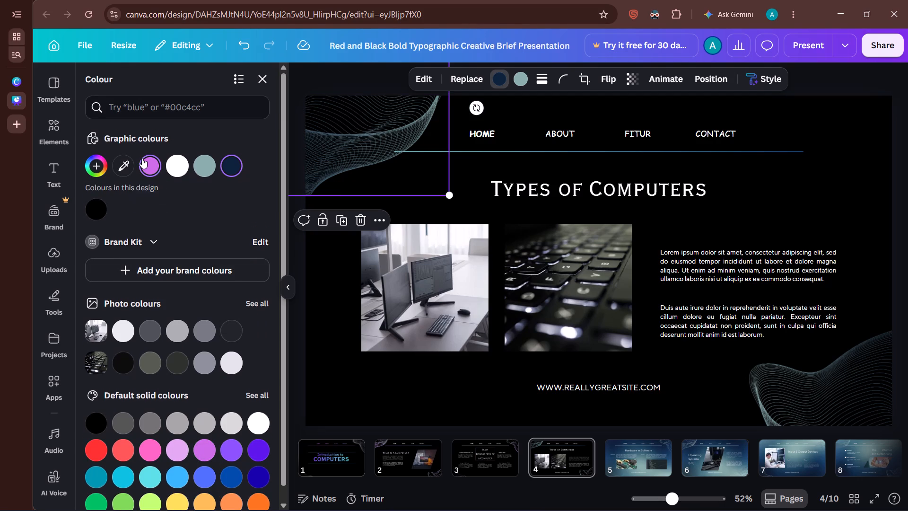
Replace the dark blue in page 4's bottom-right wave graphic with the same light purple.
left_click(808, 396)
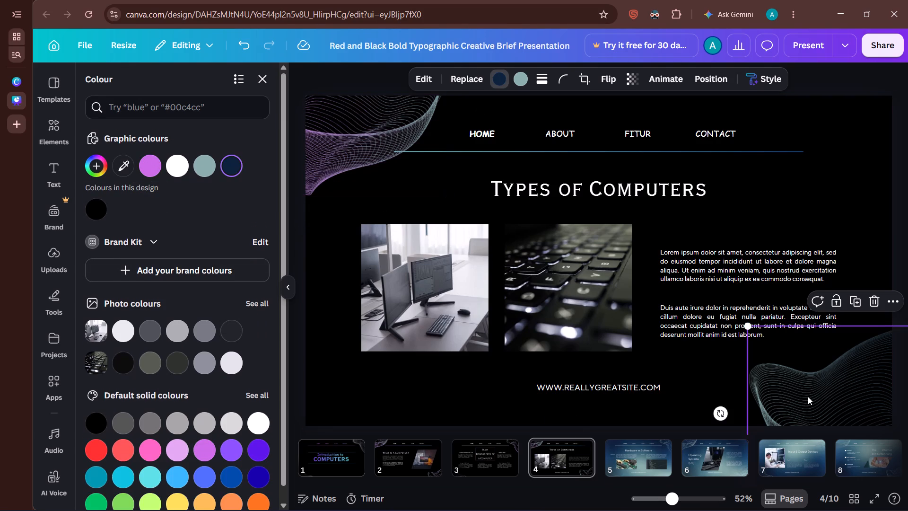
left_click(502, 77)
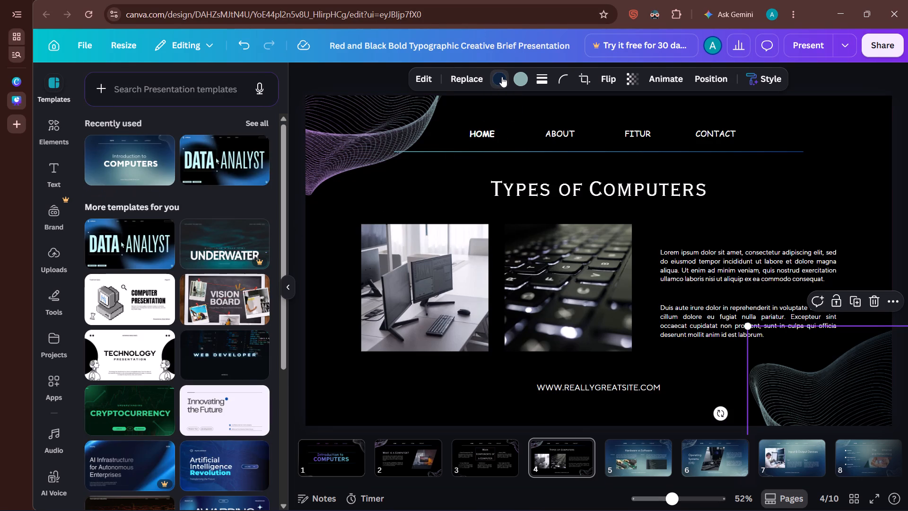
left_click(502, 77)
left_click(140, 170)
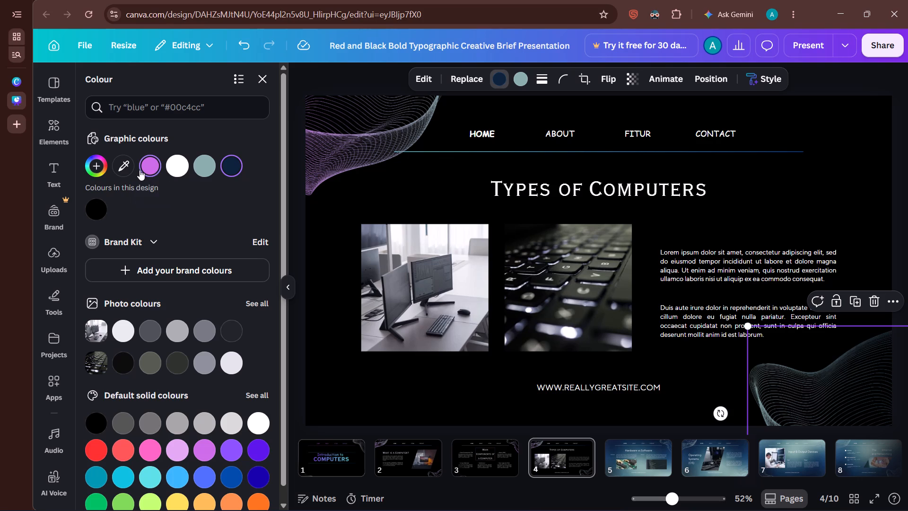
left_click(875, 82)
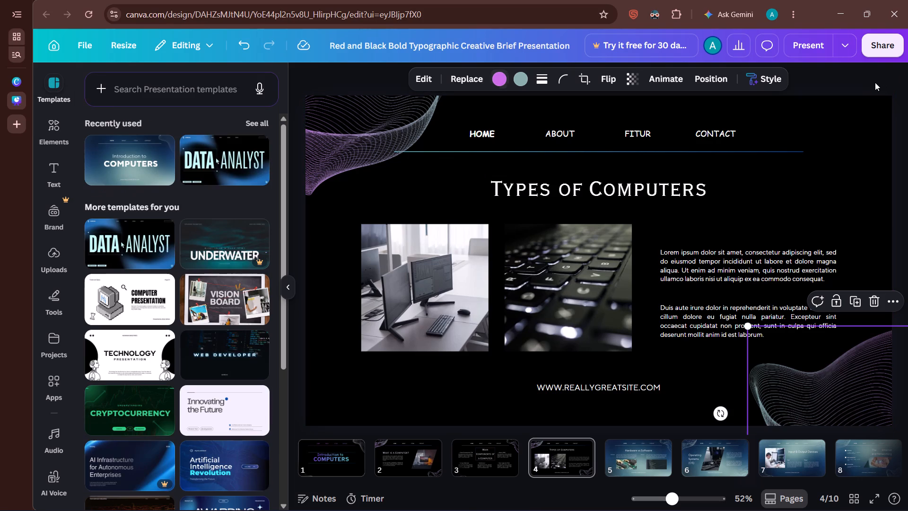
left_click(875, 82)
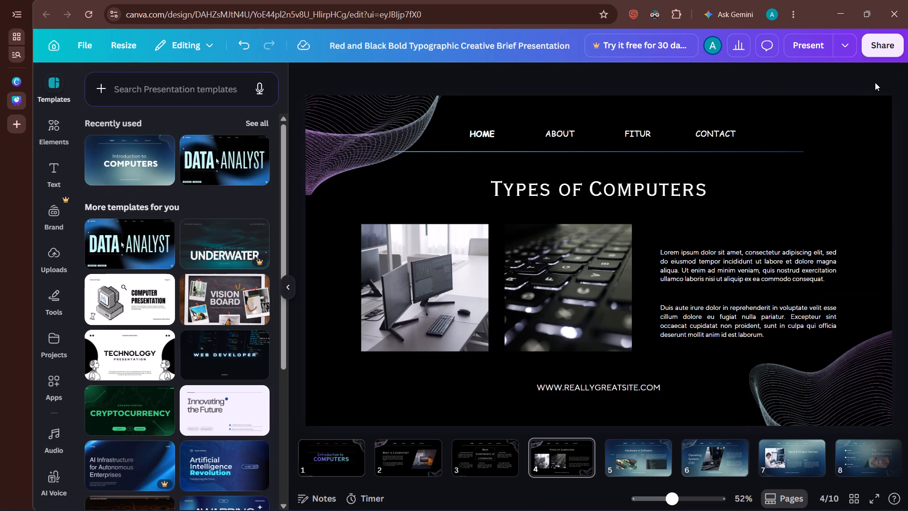
Nudge the upper body paragraph on page 4 slightly to the right.
left_click(790, 257)
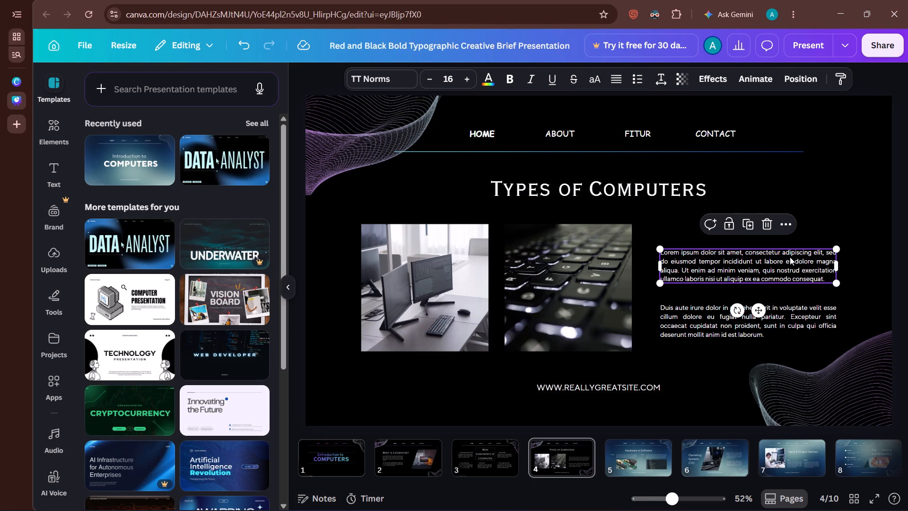
key("Right")
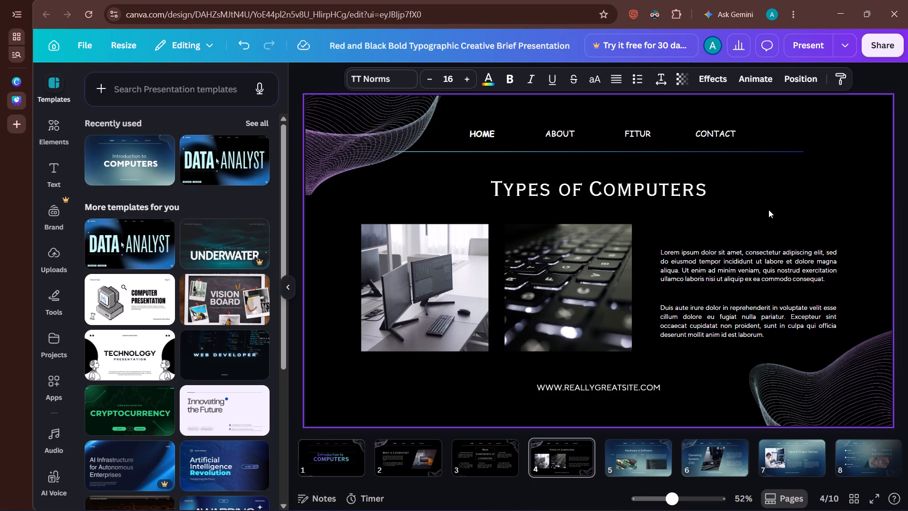
left_click(894, 182)
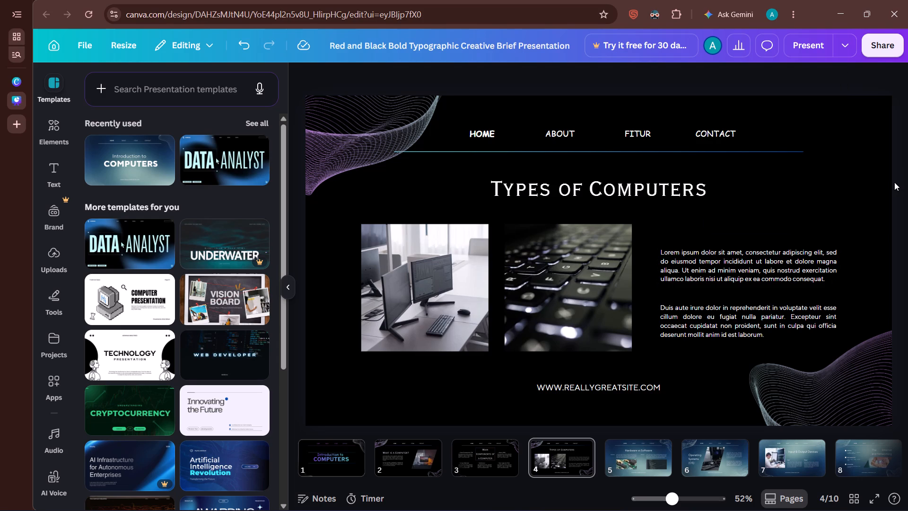
Look through pages 5 to 10 and return to page 9 to review the pages not yet restyled.
key("Right")
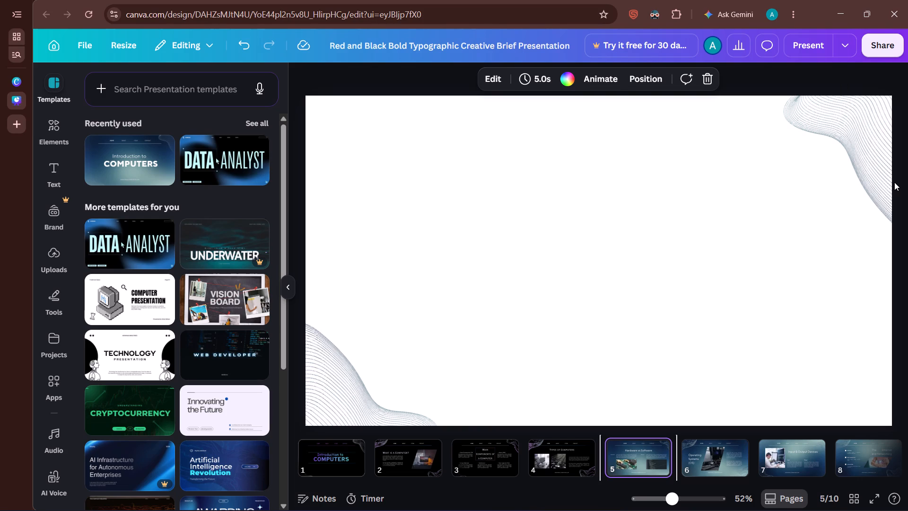
key("Right")
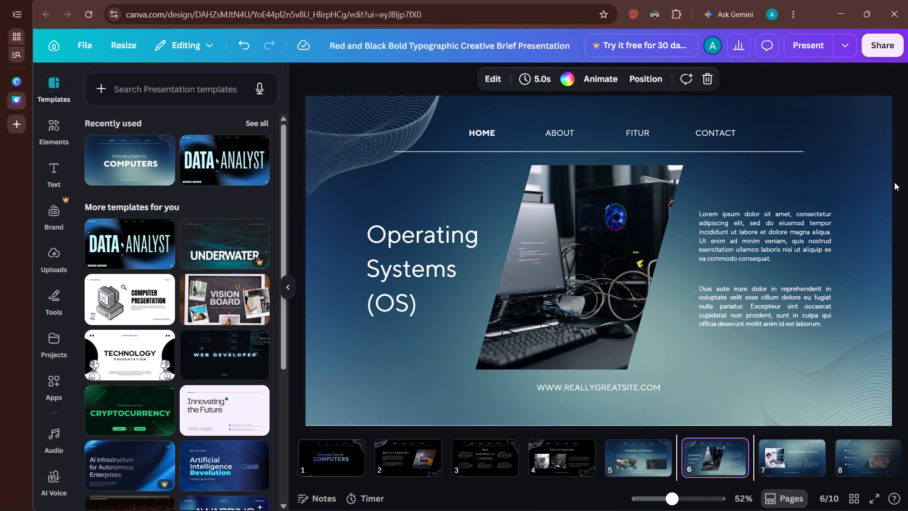
key("Right")
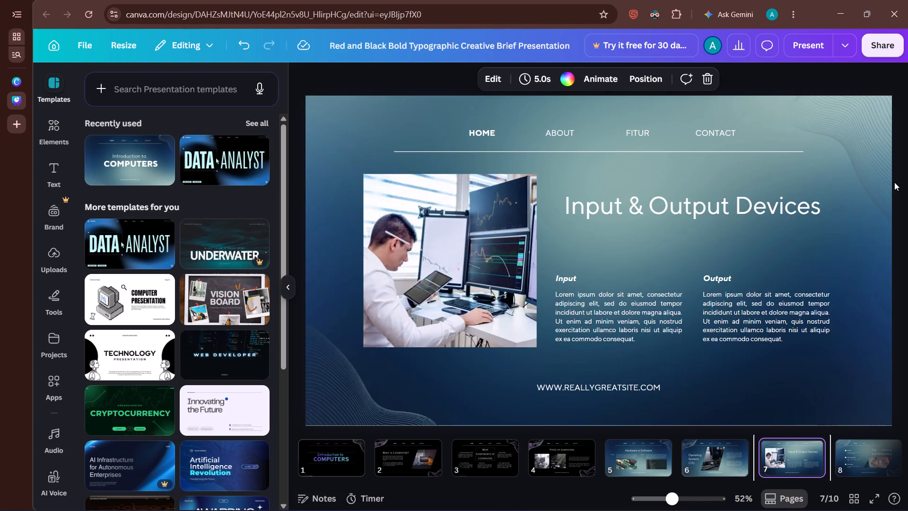
key("Right")
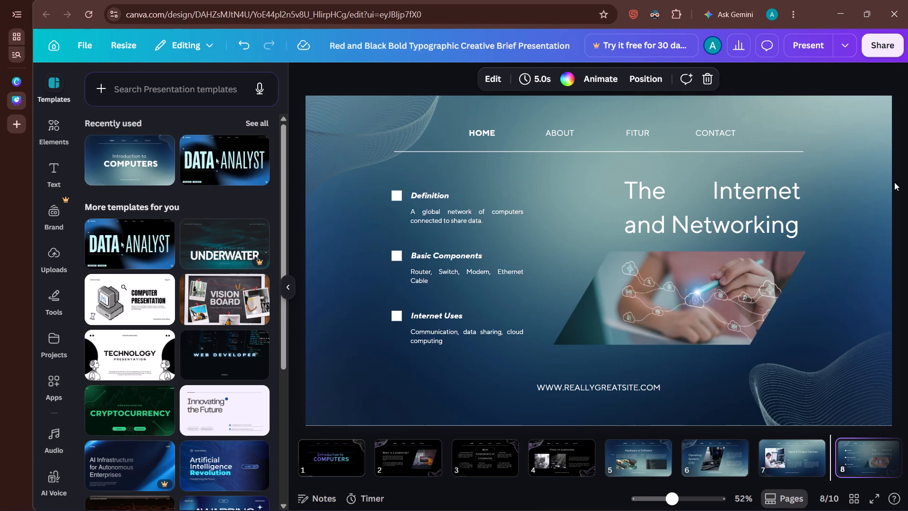
key("Right")
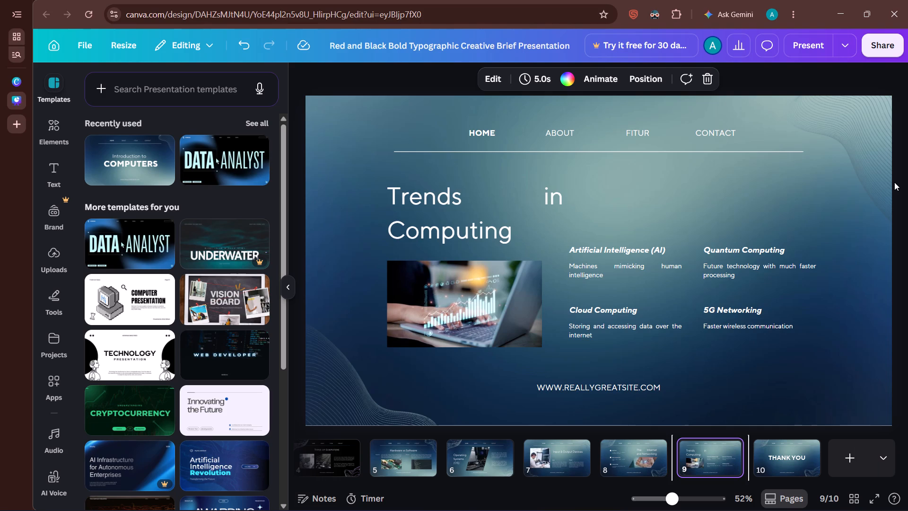
key("Right")
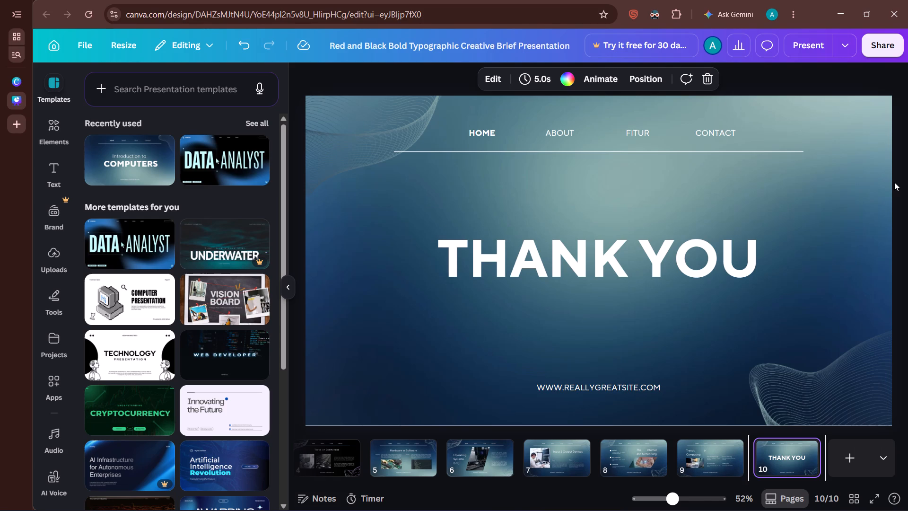
key("Right")
key("Right")
key("Right")
key("Right")
key("Right")
key("Right")
key("Left")
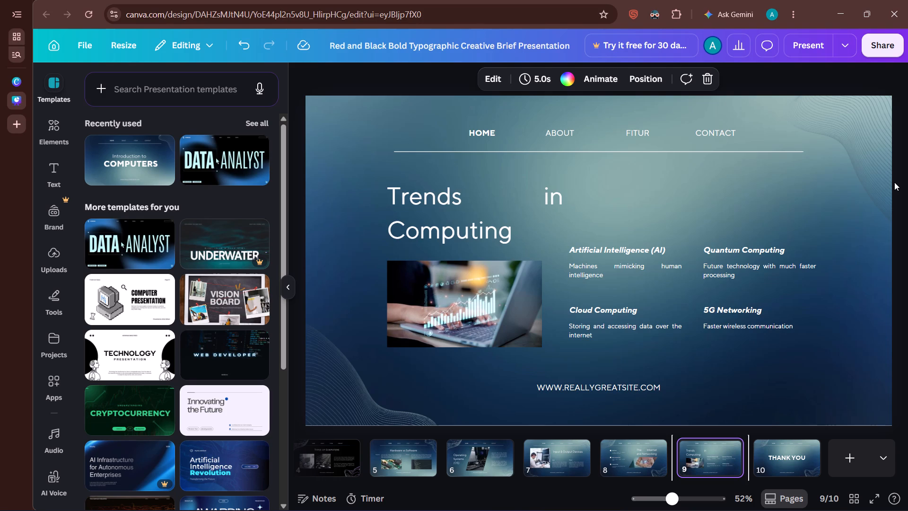
Review the unstyled pages from 10 back to 4 and check the font of page 4's navigation labels.
key("Right")
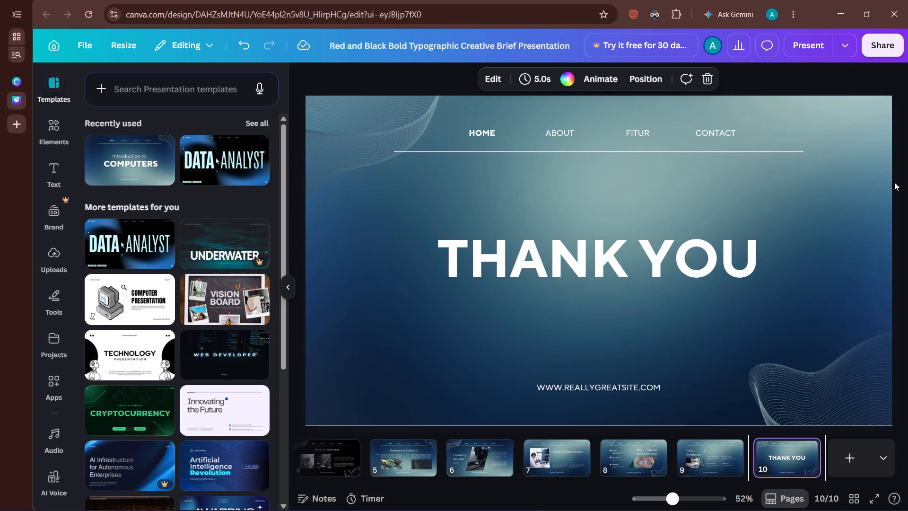
key("Right")
key("Right")
key("Left")
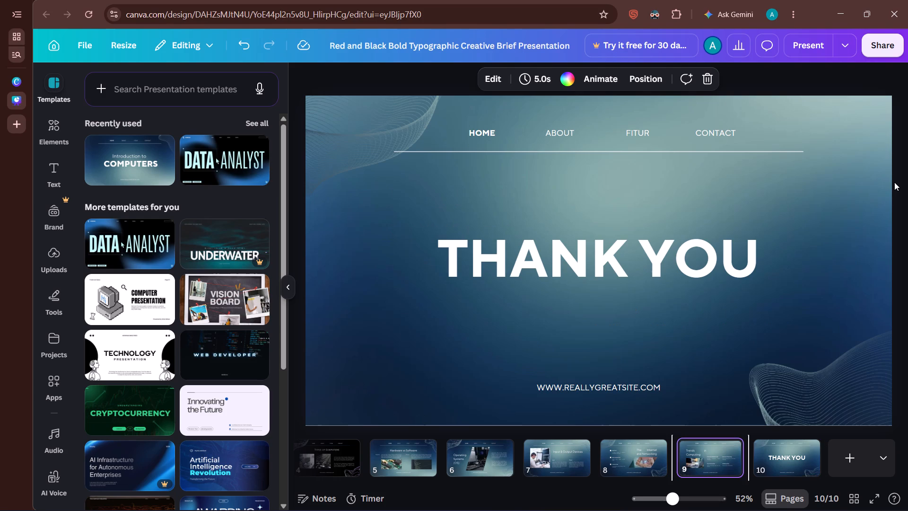
key("Left")
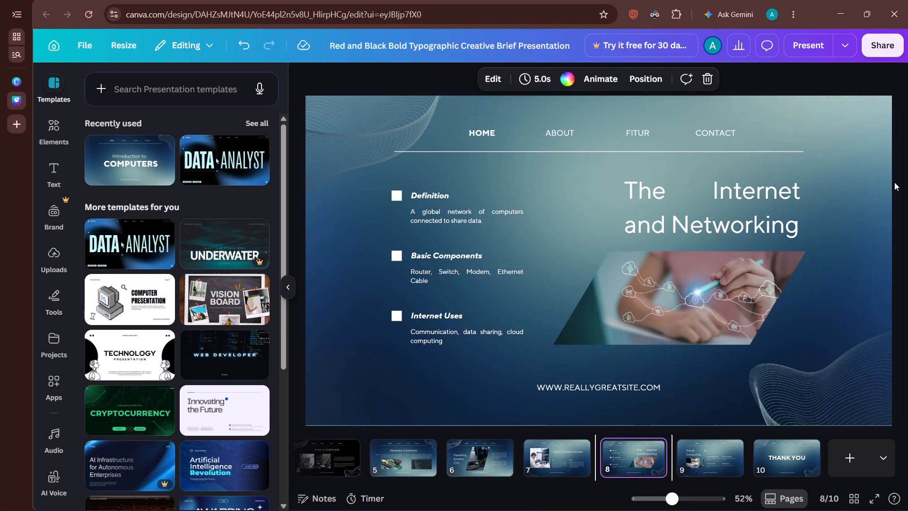
key("Left")
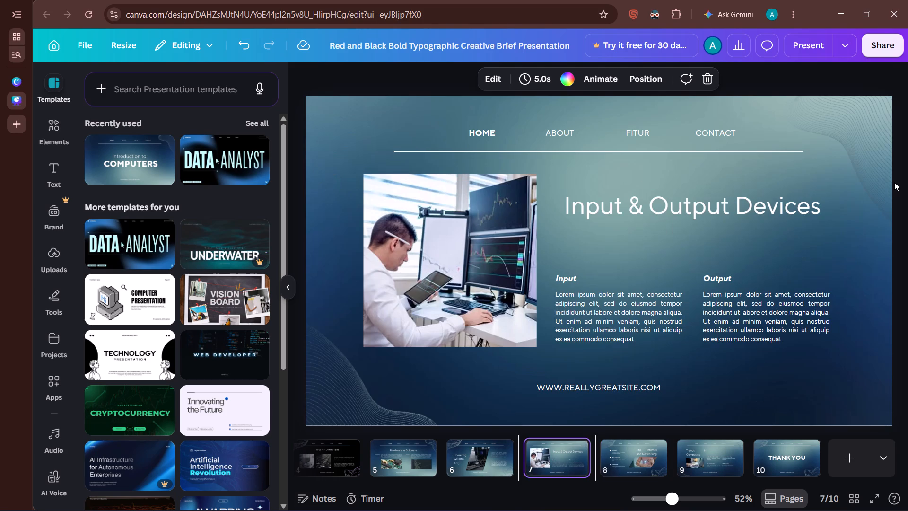
key("Left")
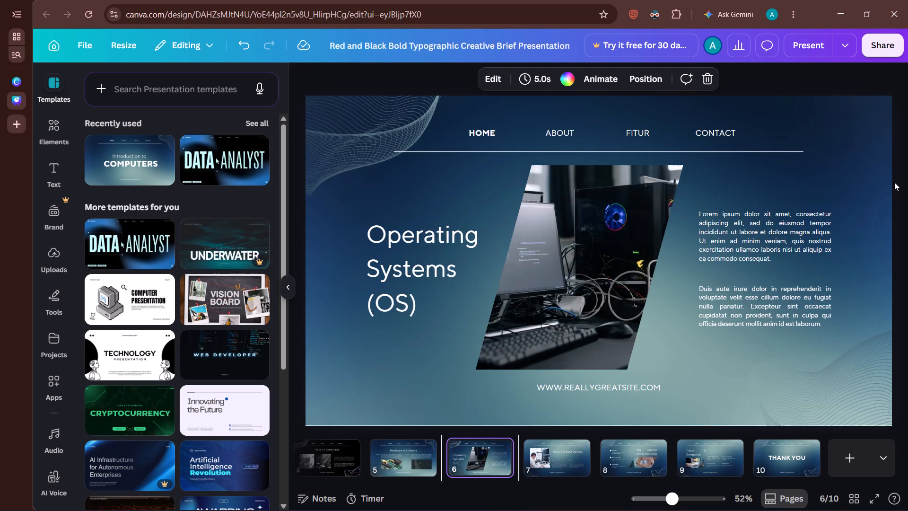
key("Left")
key("Left")
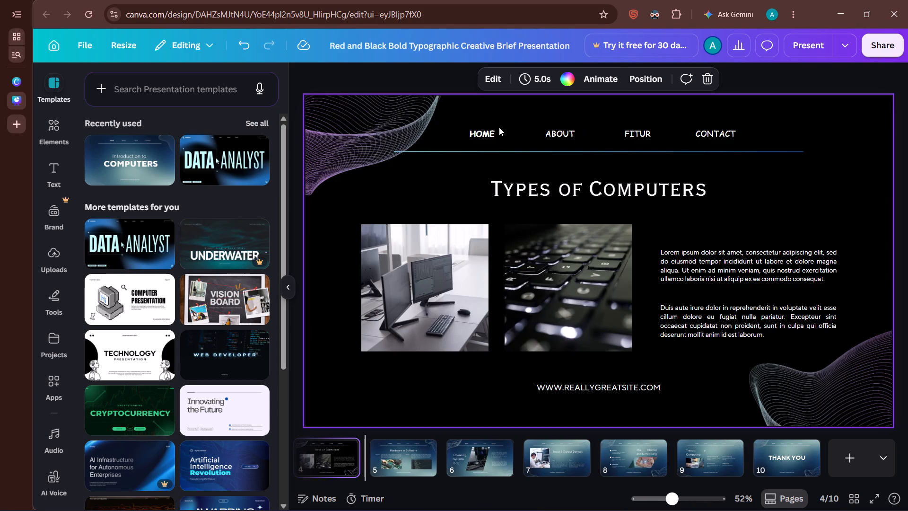
left_click(477, 131)
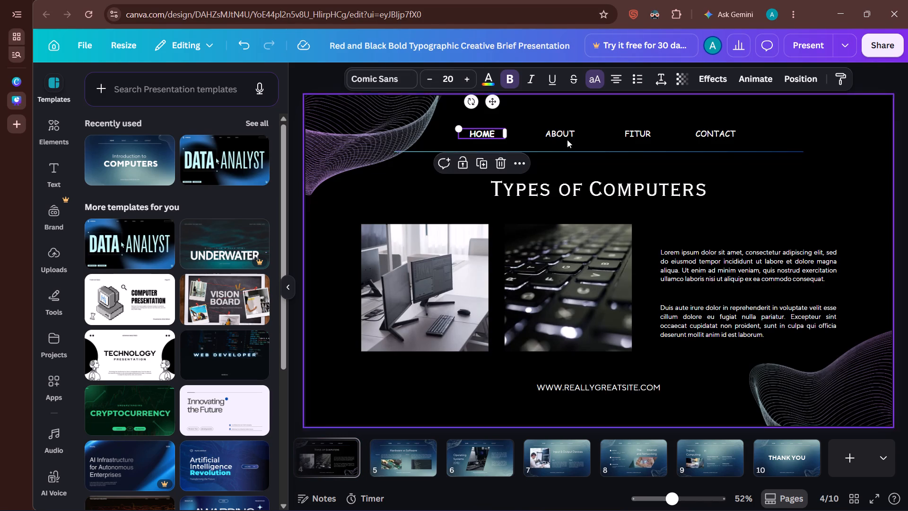
left_click(570, 139)
left_click(629, 133)
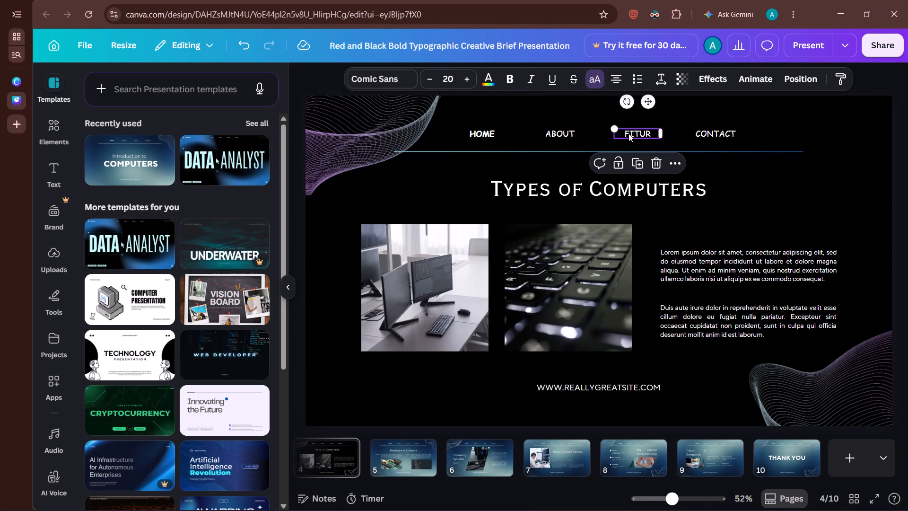
left_click(721, 134)
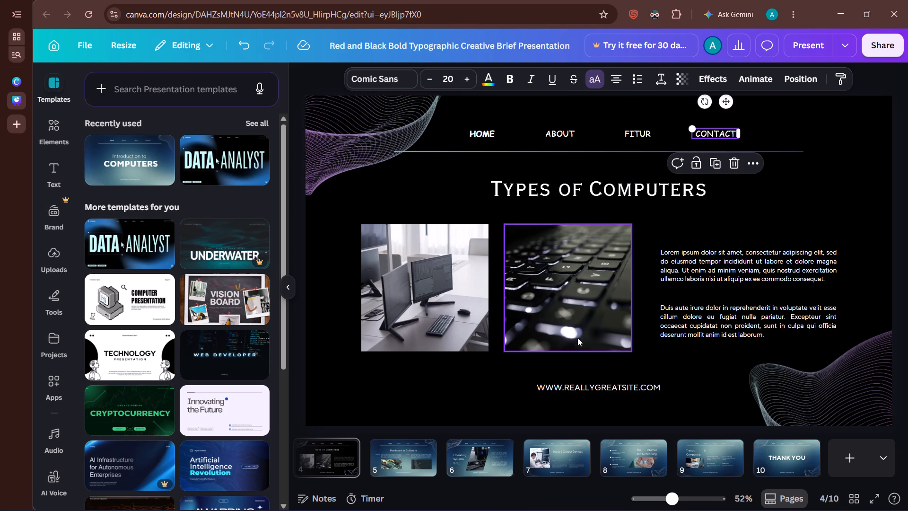
Change the font of both body paragraphs on page 4 to Sigher.
left_click(740, 279)
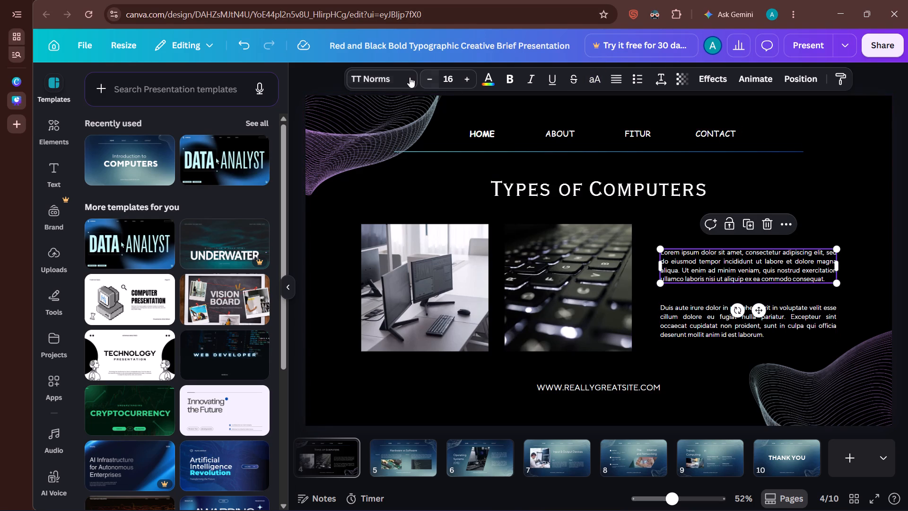
left_click(409, 77)
left_click(194, 239)
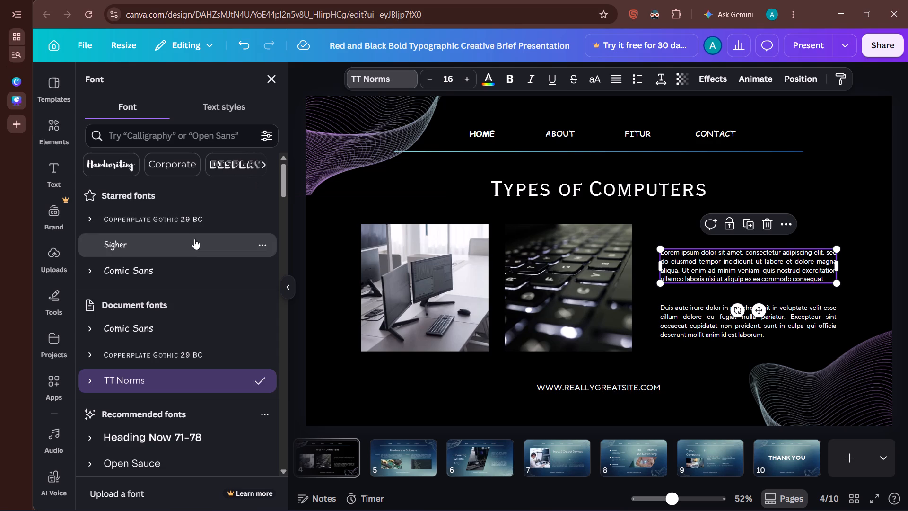
left_click(724, 321)
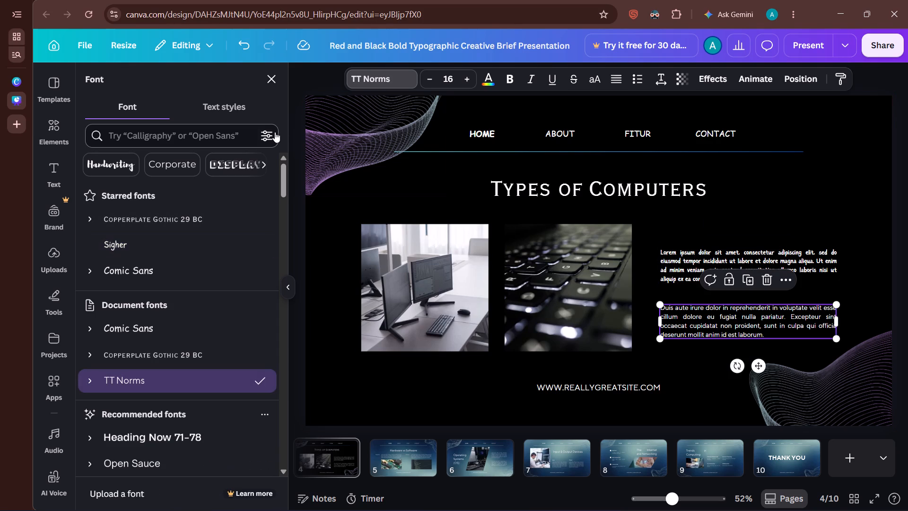
left_click(159, 256)
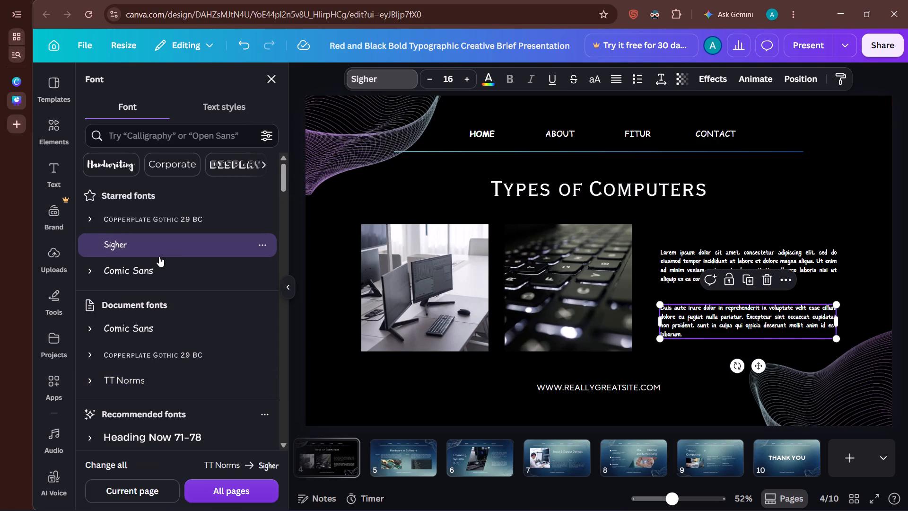
left_click(620, 388)
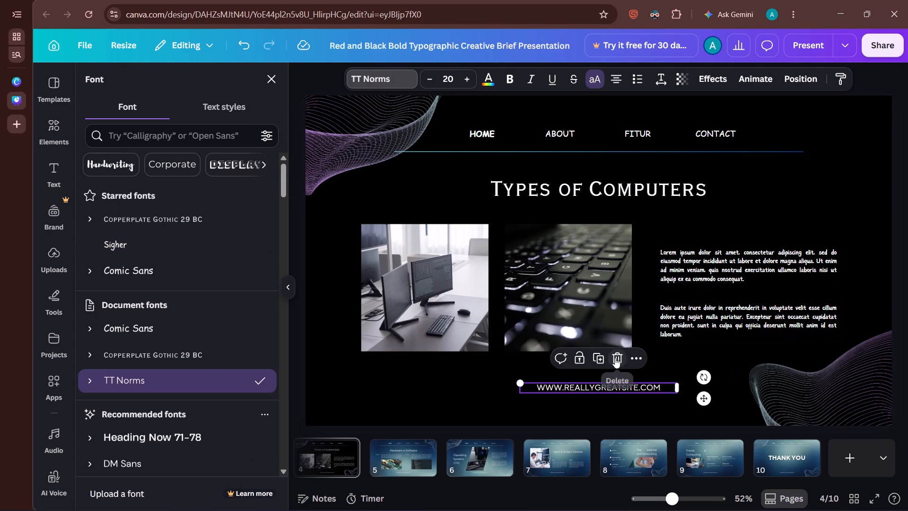
left_click(615, 358)
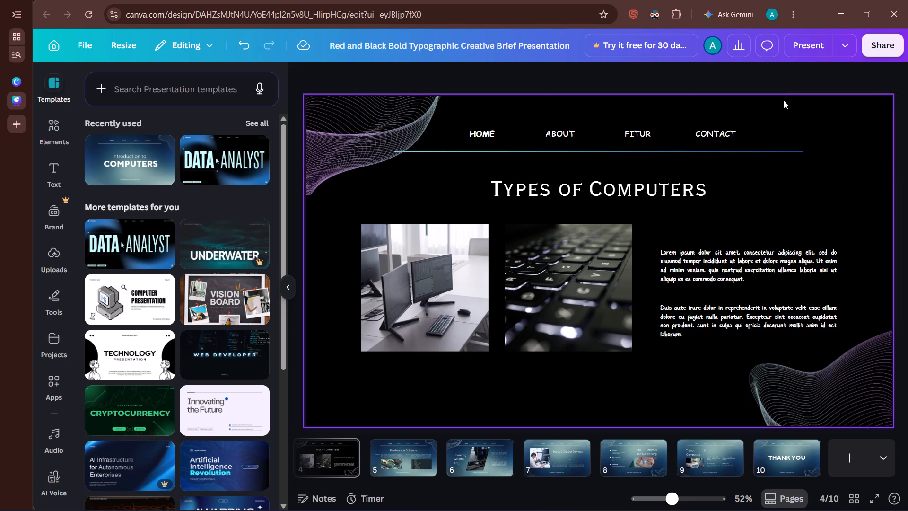
left_click(773, 80)
Replace the blue gradient background of page 5, Hardware vs Software, with solid black.
key("Right")
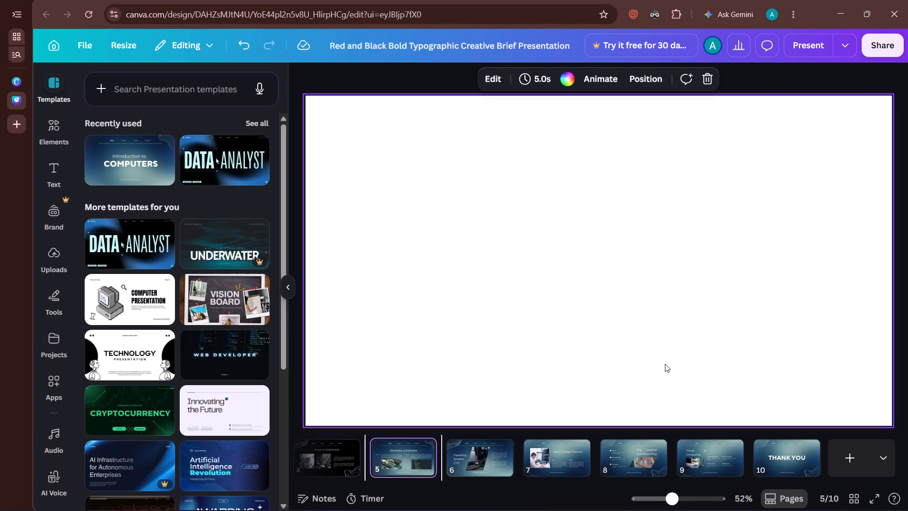
left_click(633, 318)
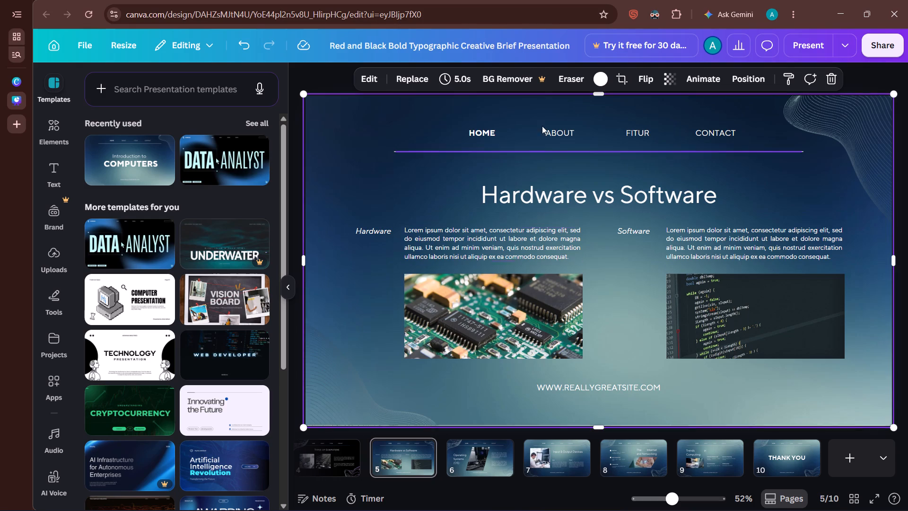
left_click(600, 83)
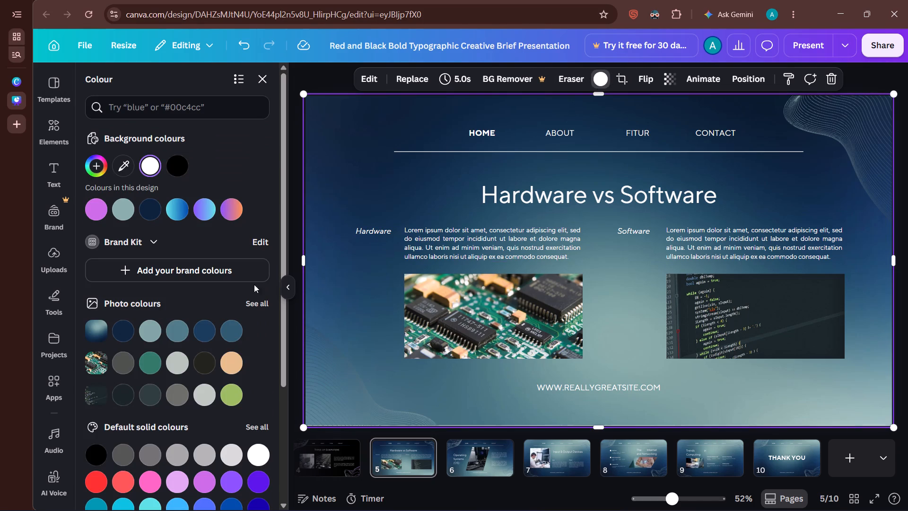
left_click(177, 159)
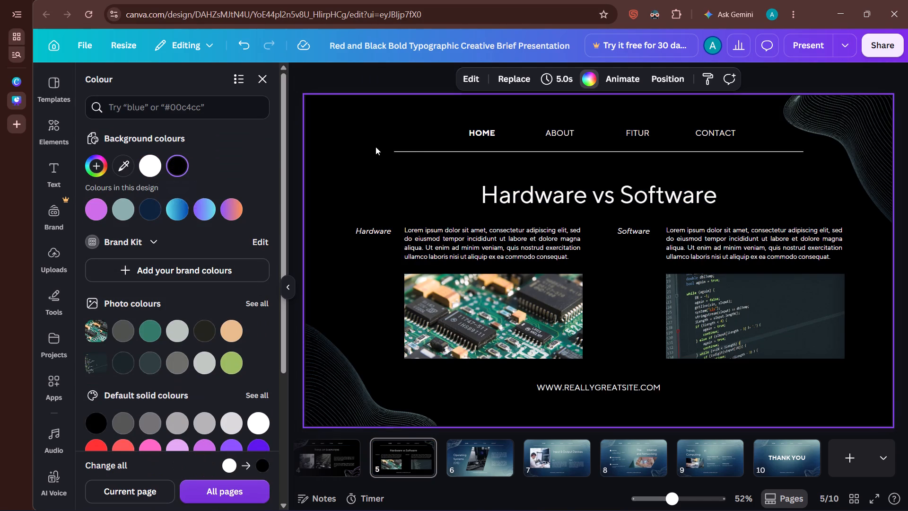
left_click(424, 115)
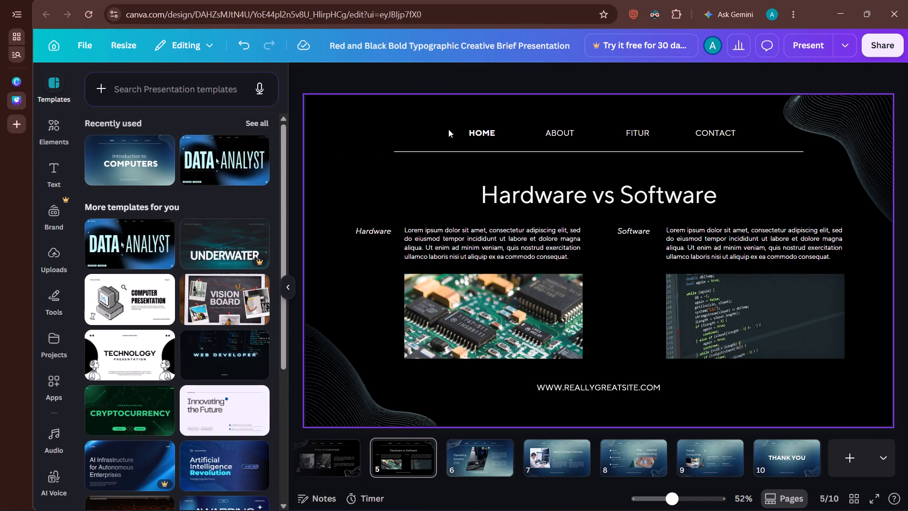
Change the HOME, ABOUT, FITUR and CONTACT labels on page 5 to Comic Sans.
left_click_drag(448, 129, 743, 136)
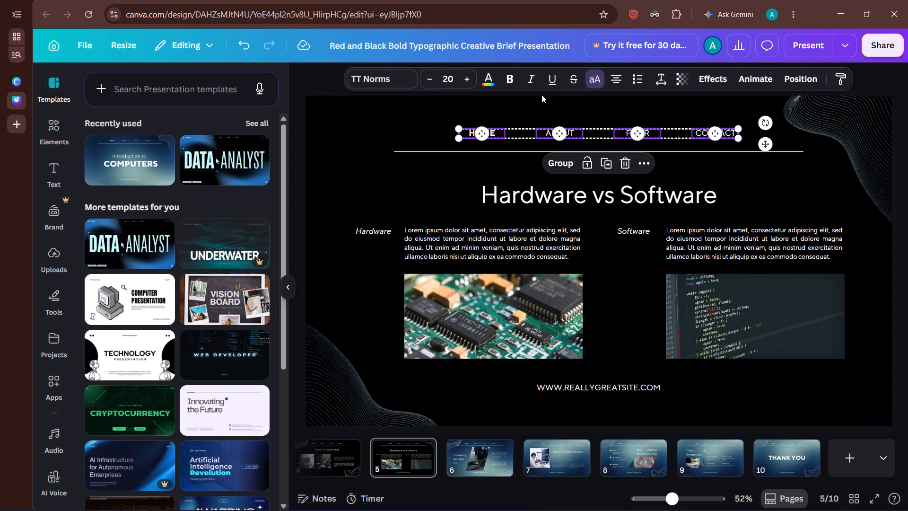
left_click(366, 84)
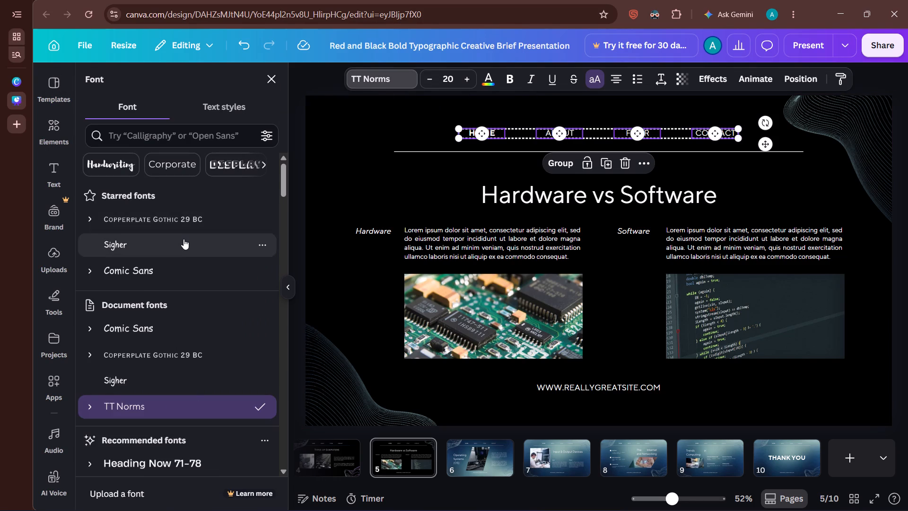
left_click(183, 239)
left_click(181, 273)
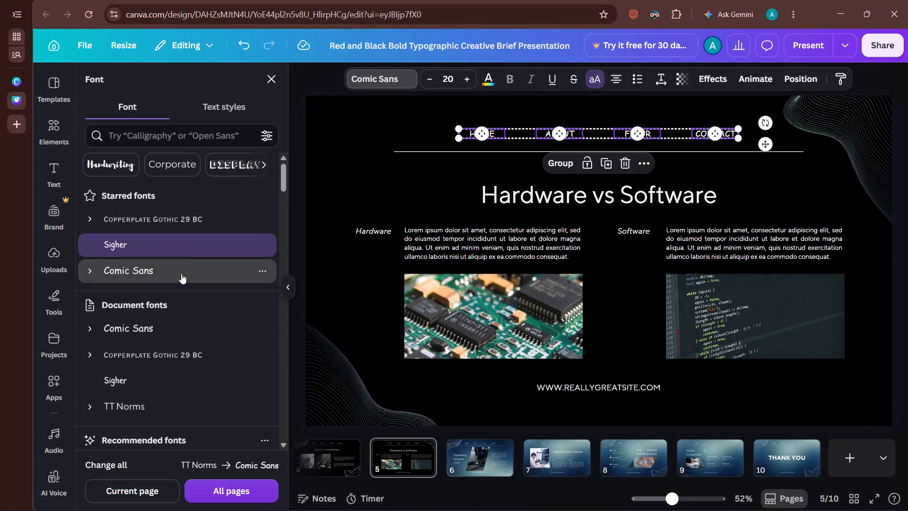
left_click(331, 79)
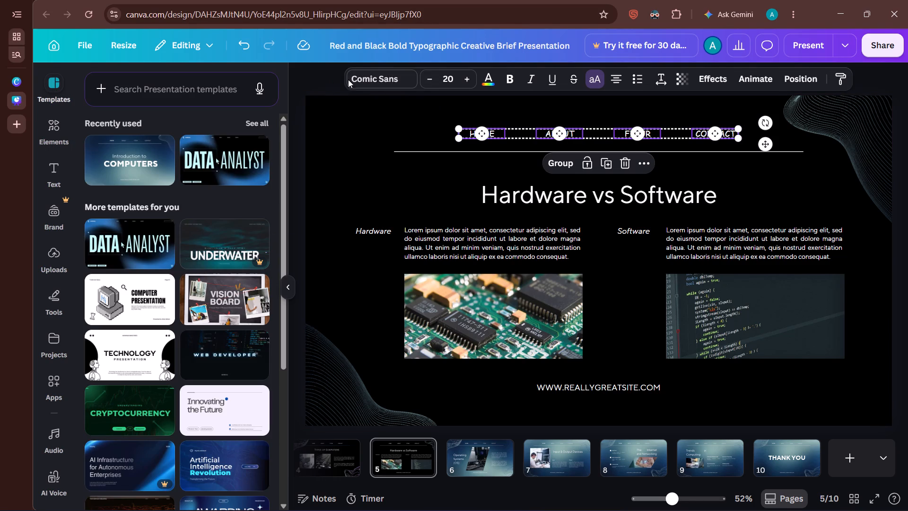
left_click(319, 78)
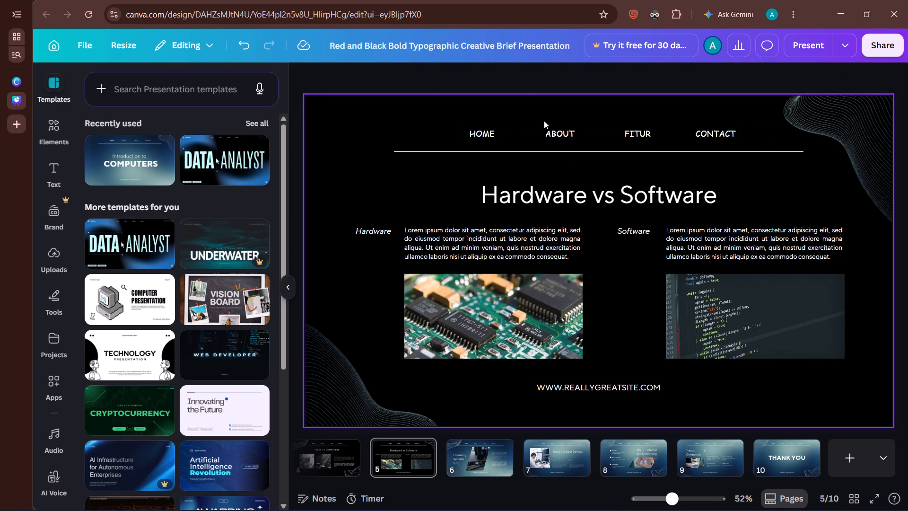
Recolour the divider line under page 5's navigation labels with the design's cyan-to-blue gradient.
key("Left")
key("Right")
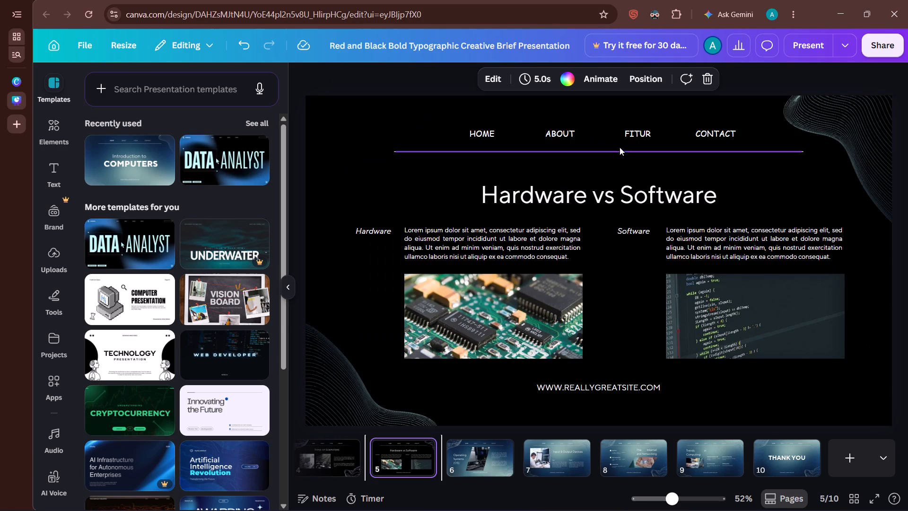
left_click(621, 150)
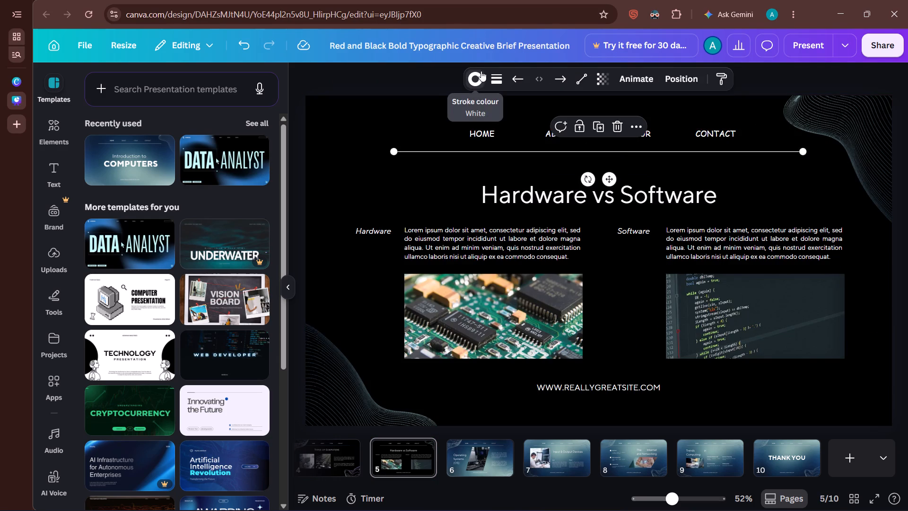
left_click(481, 71)
left_click(212, 163)
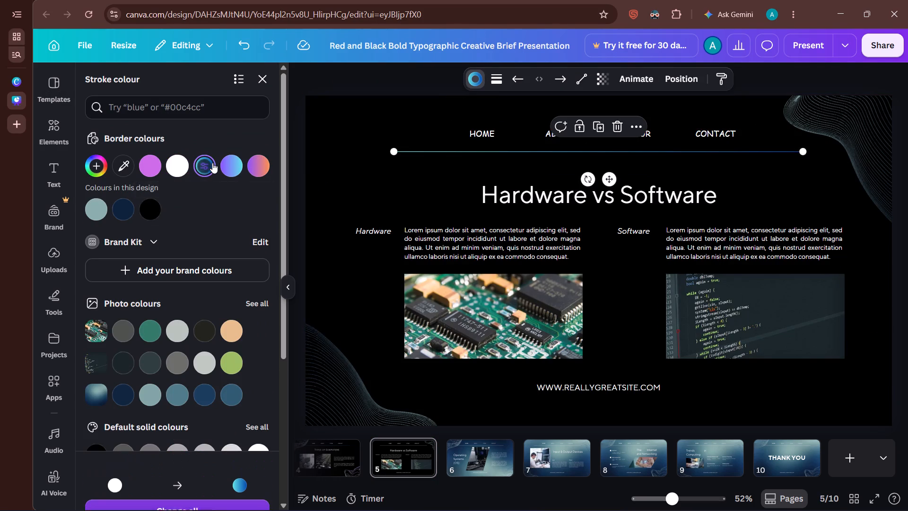
left_click(367, 77)
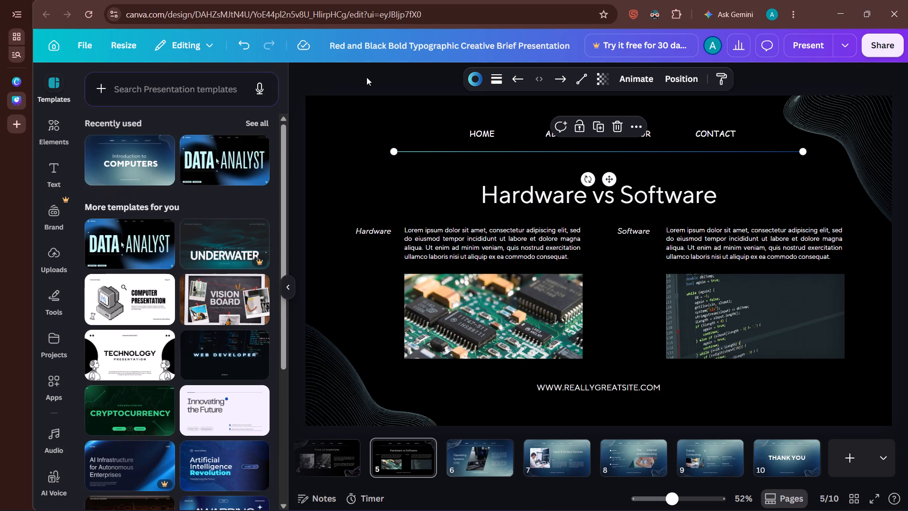
Replace the dark blue in page 5's top-right wave graphic with the design's magenta, #cb6ce6.
left_click(831, 104)
left_click(493, 80)
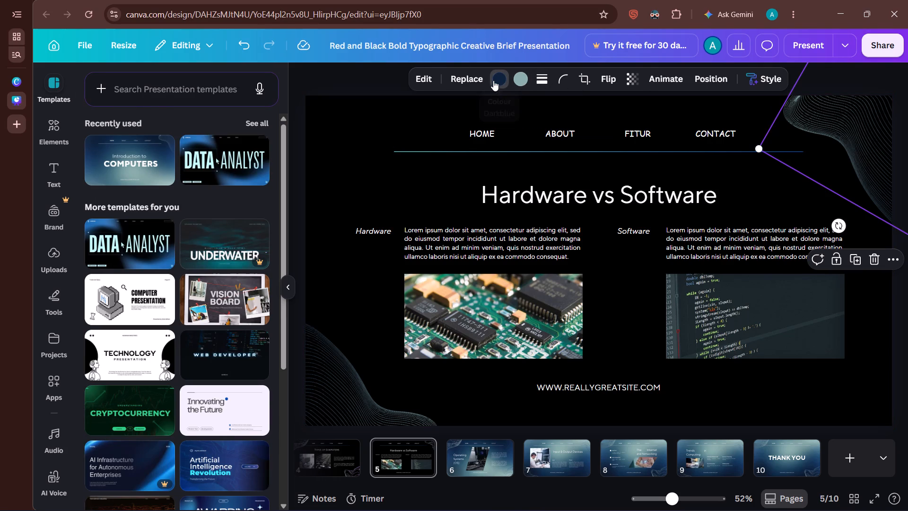
left_click(151, 169)
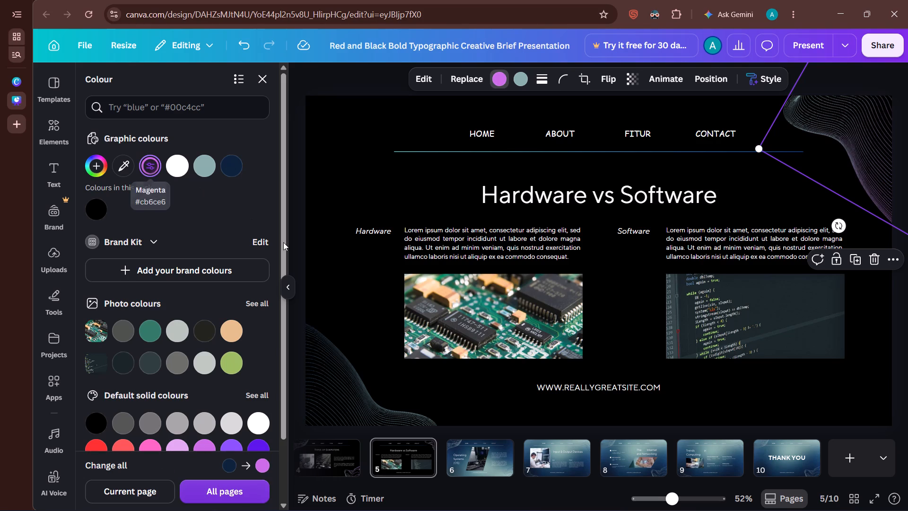
Replace the dark blue in page 5's bottom-left wave graphic with the same magenta, #cb6ce6.
left_click(359, 366)
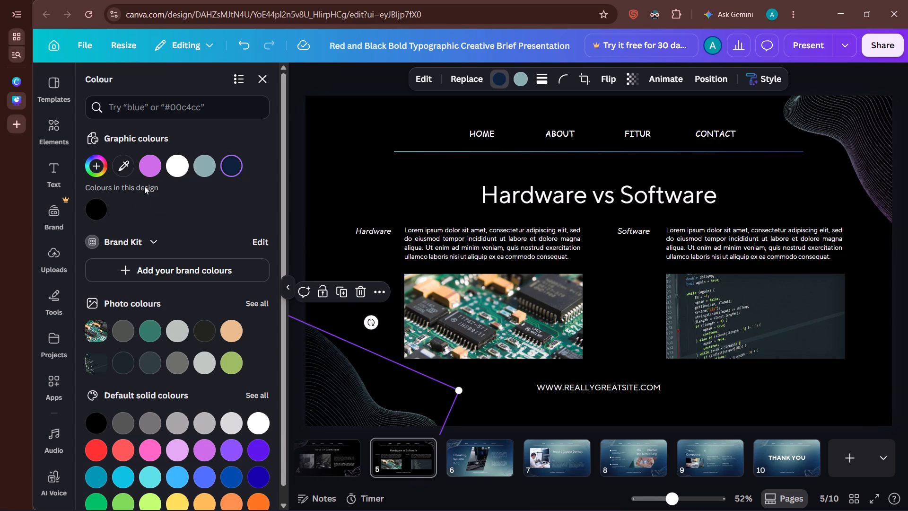
left_click(152, 167)
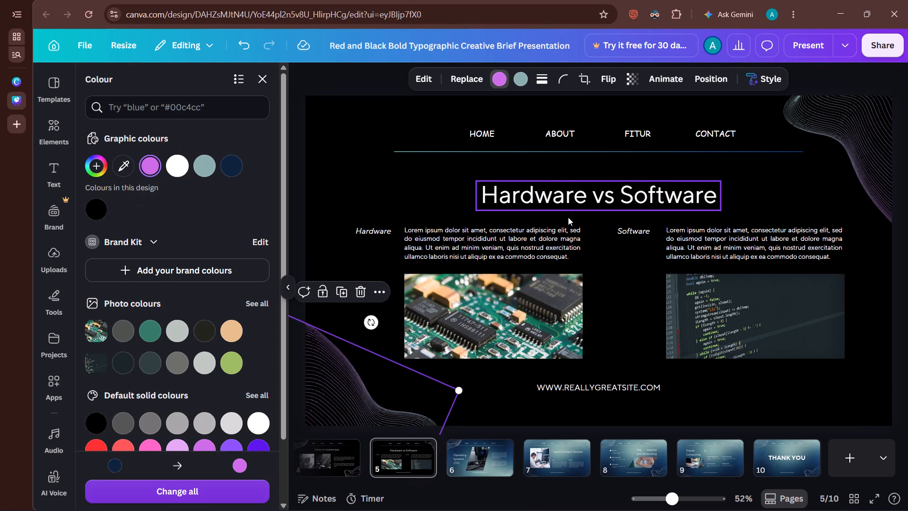
Change both lorem ipsum paragraphs on page 5 to Comic Sans.
left_click(510, 241)
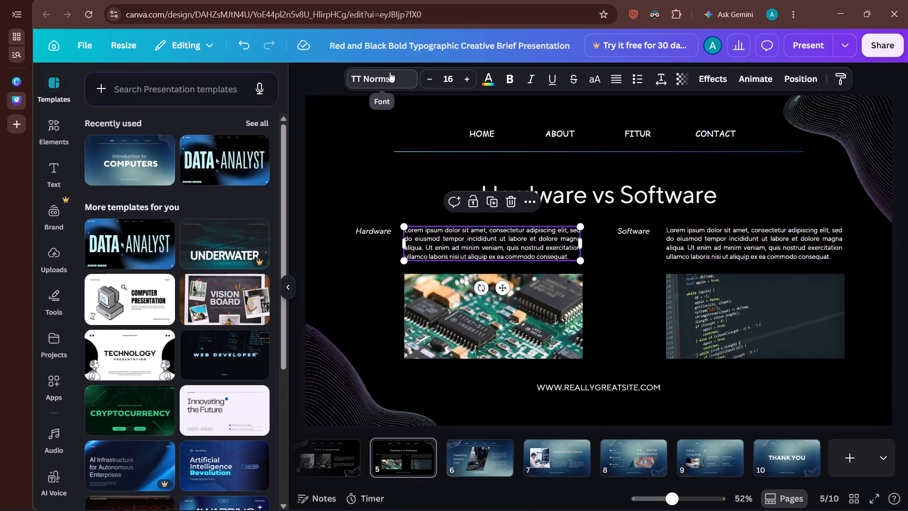
left_click(390, 72)
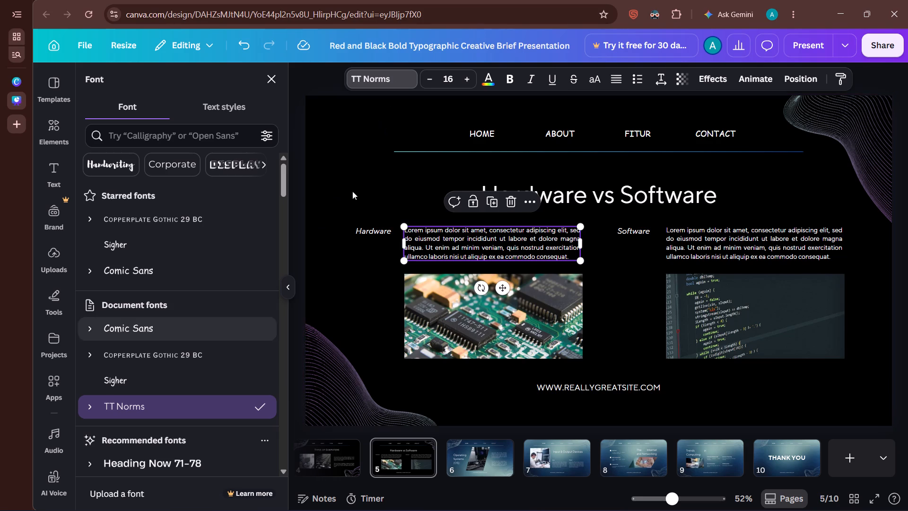
left_click(166, 262)
left_click(673, 245)
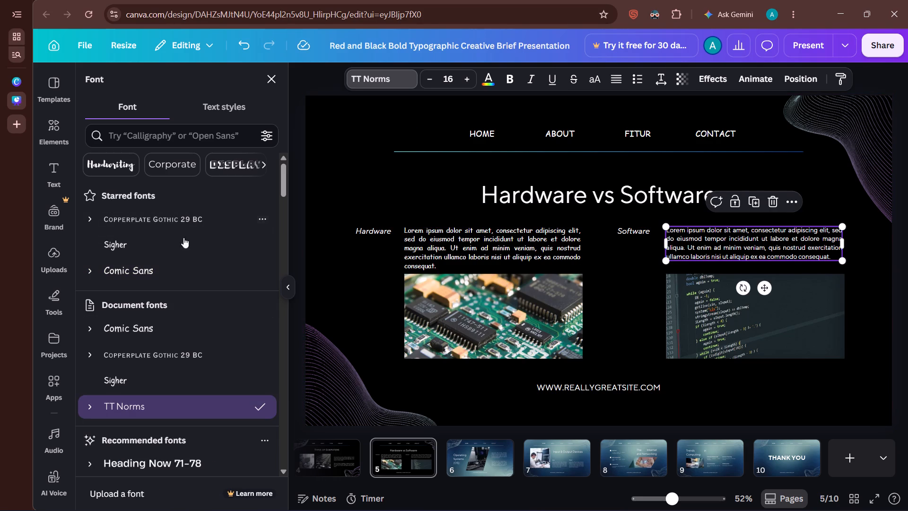
left_click(157, 270)
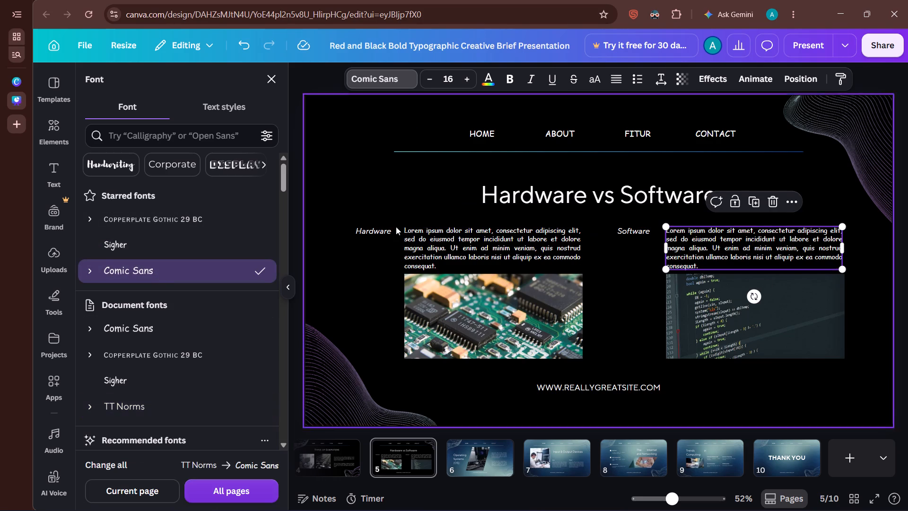
Change the Hardware and Software labels beside page 5's paragraphs to the Sigher font.
left_click(374, 229)
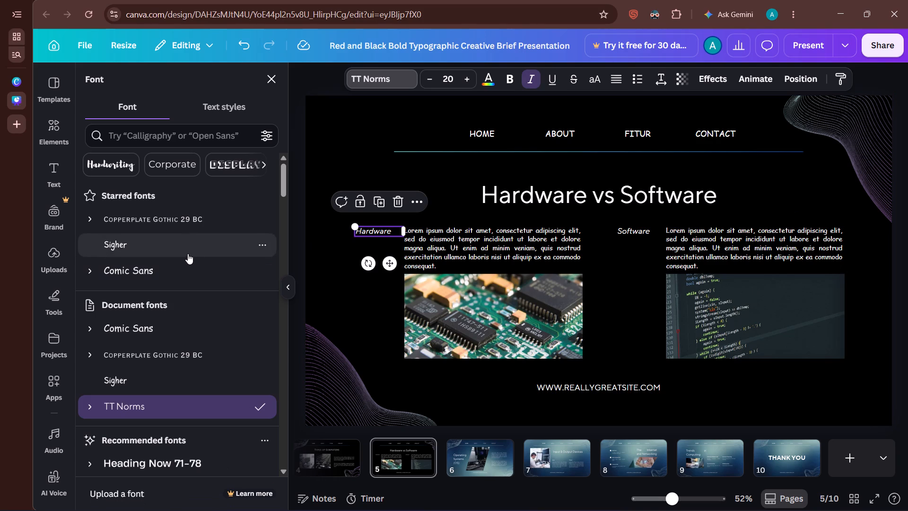
left_click(185, 251)
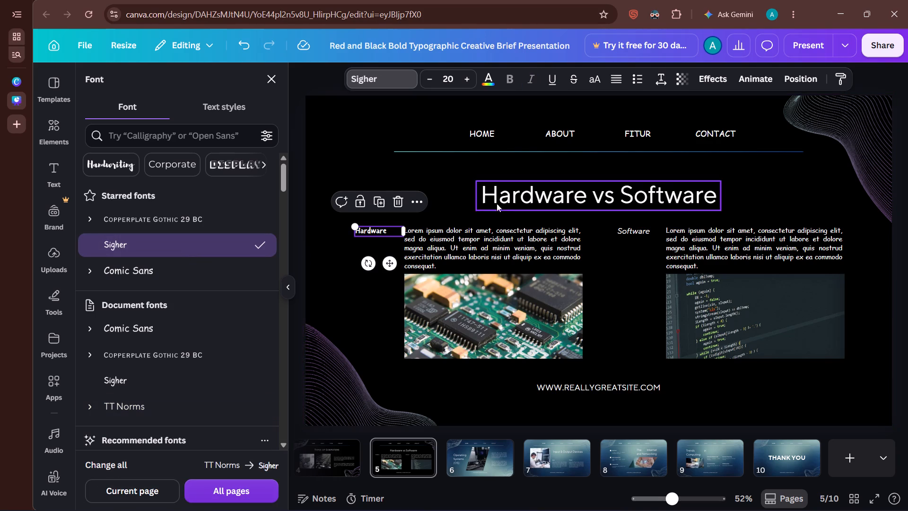
left_click(630, 232)
left_click(201, 237)
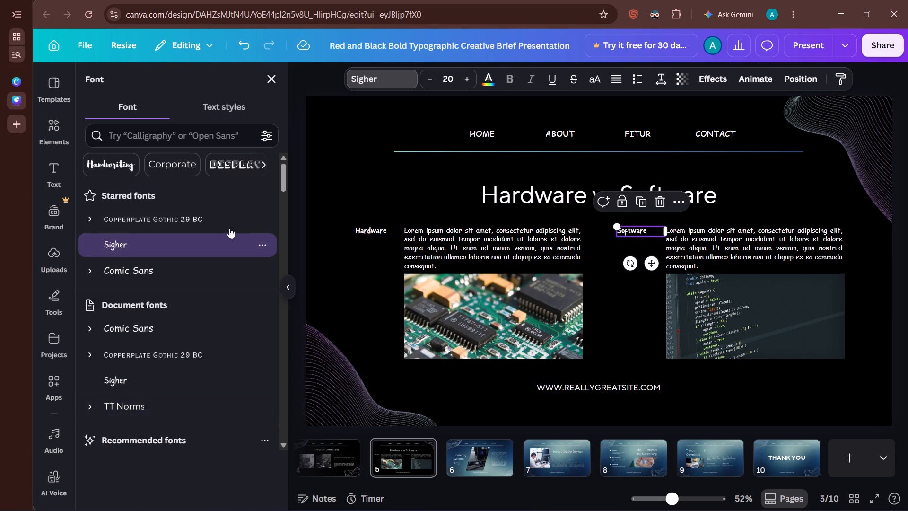
Change page 5's "Hardware vs Software" title to Copperplate Gothic 29 BC.
left_click(517, 196)
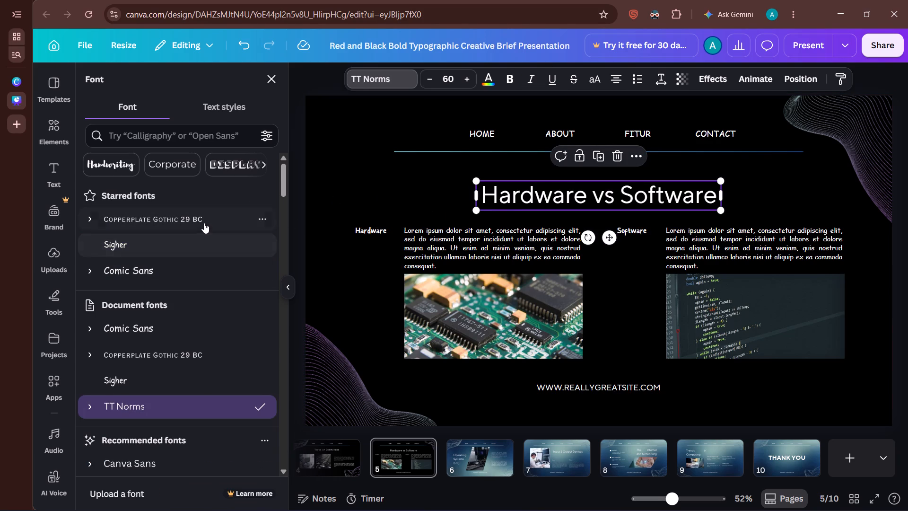
left_click(204, 221)
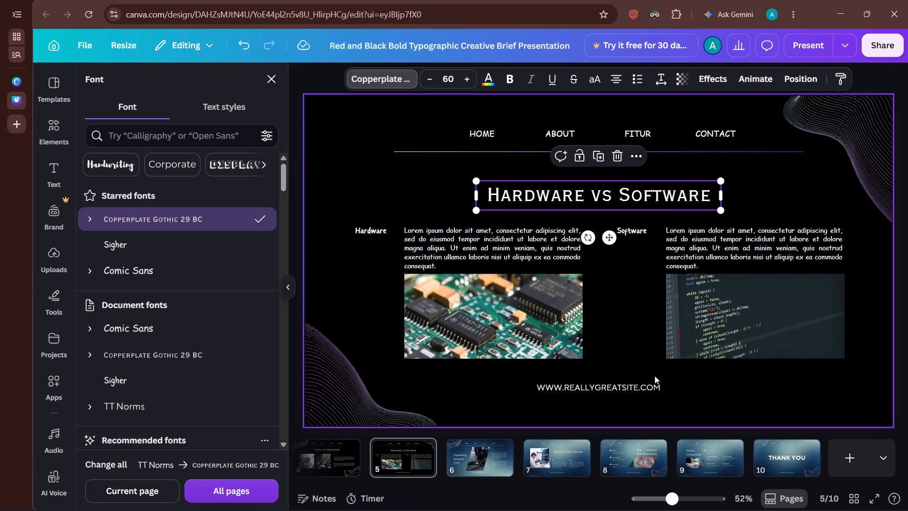
left_click(642, 389)
left_click(619, 364)
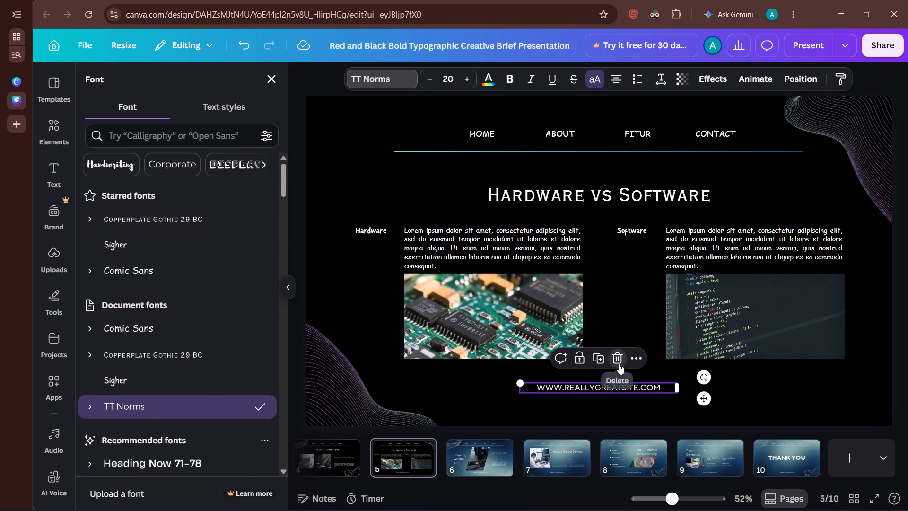
left_click(623, 77)
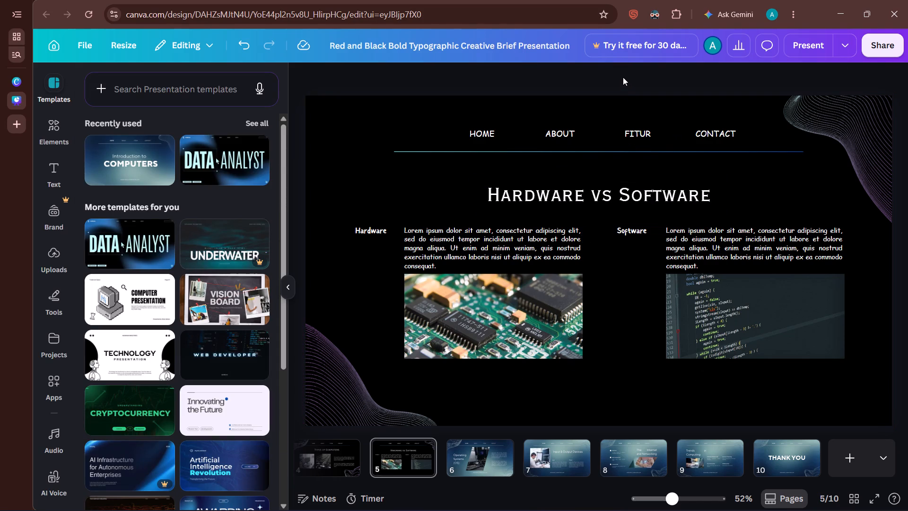
Replace the blue gradient background of page 6, Operating Systems (OS), with solid black.
key("Right")
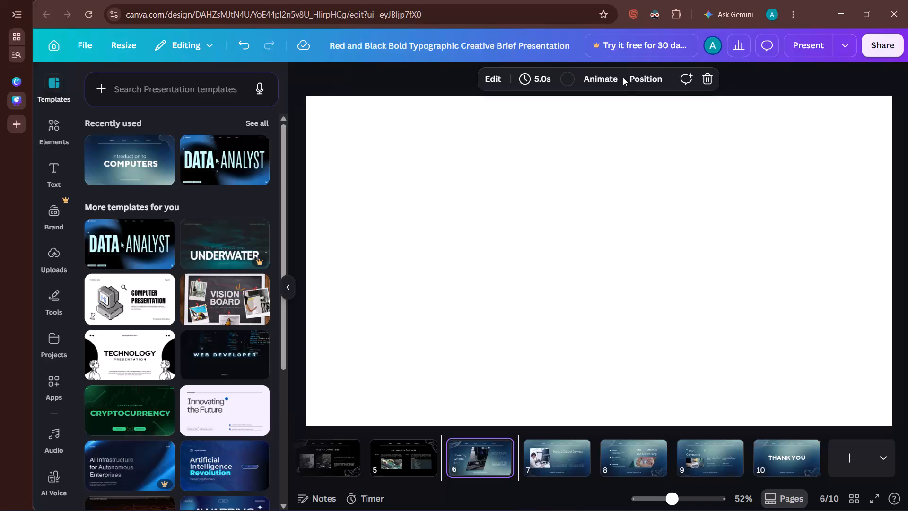
left_click(438, 393)
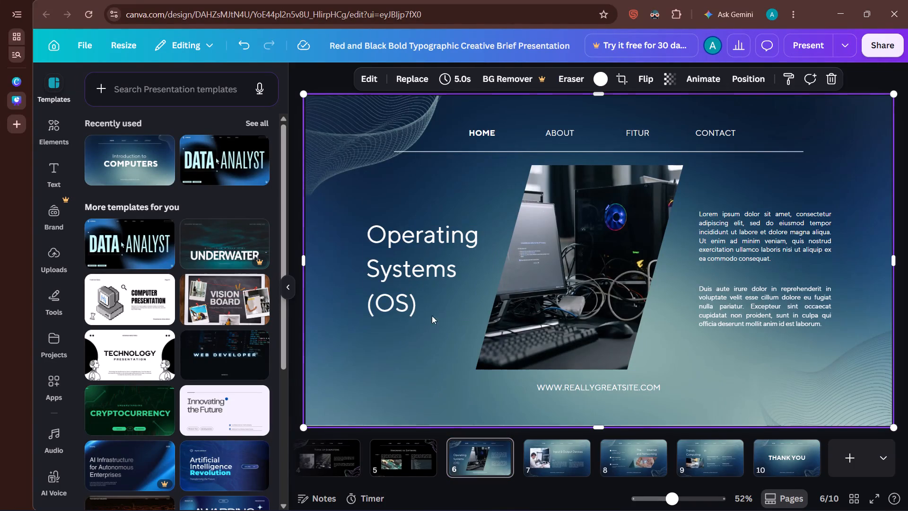
left_click(595, 77)
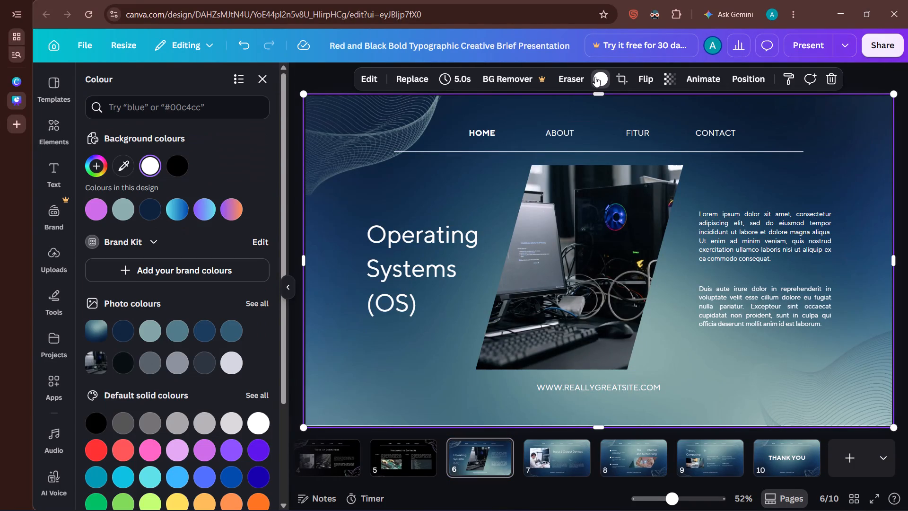
left_click(174, 174)
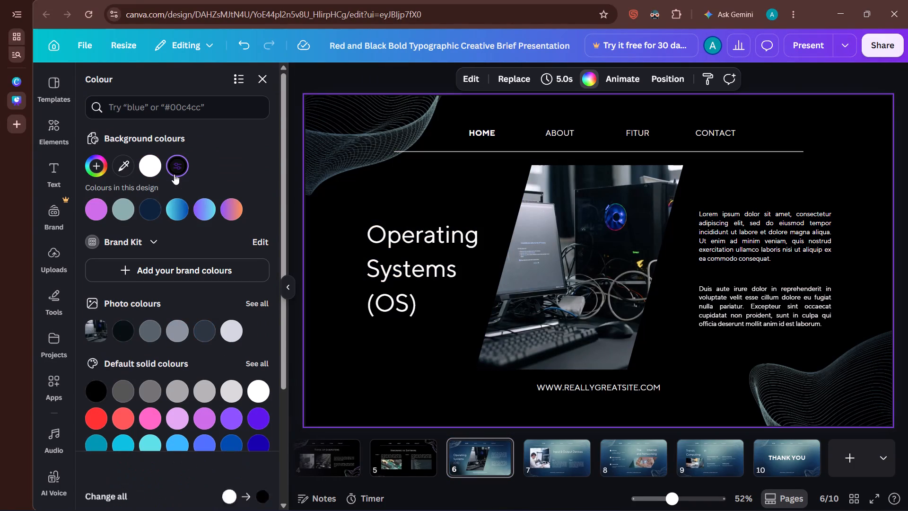
Replace the dark blue in page 6's top-left and bottom-right wave graphics with the design's magenta, #cb6ce6.
left_click(377, 127)
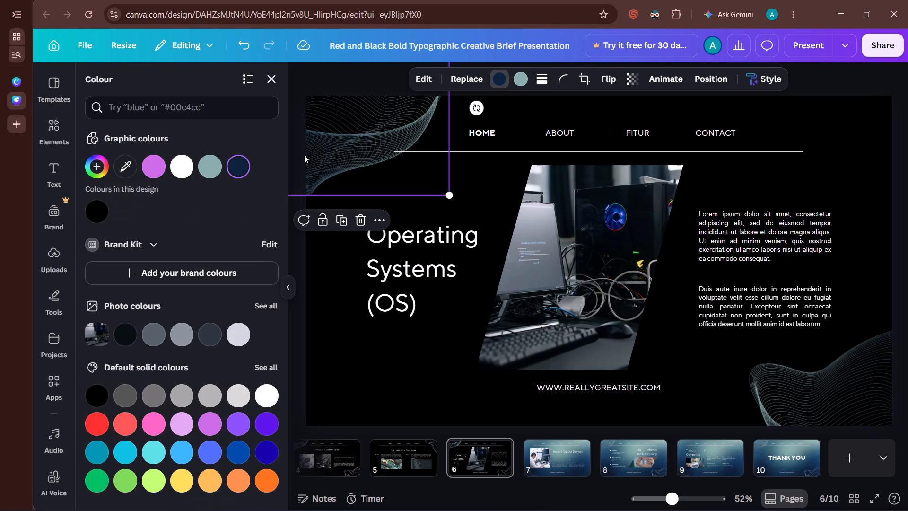
left_click(157, 170)
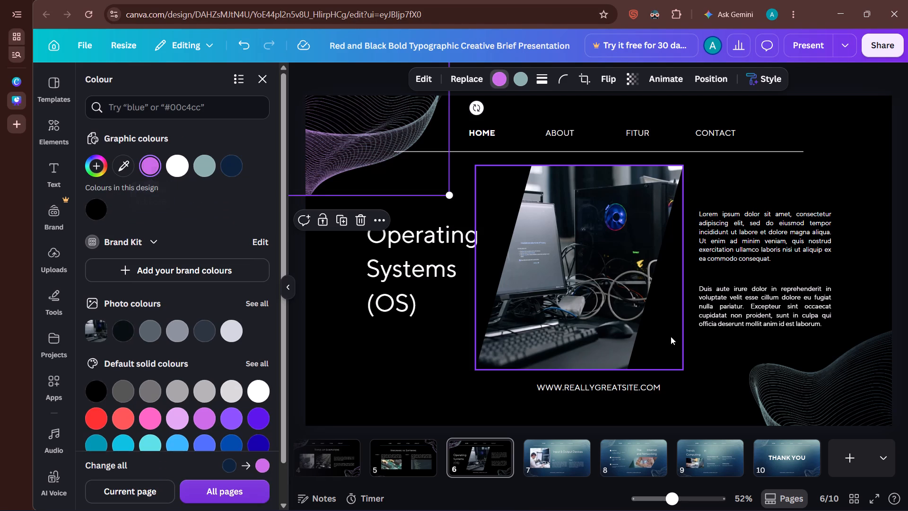
left_click(880, 406)
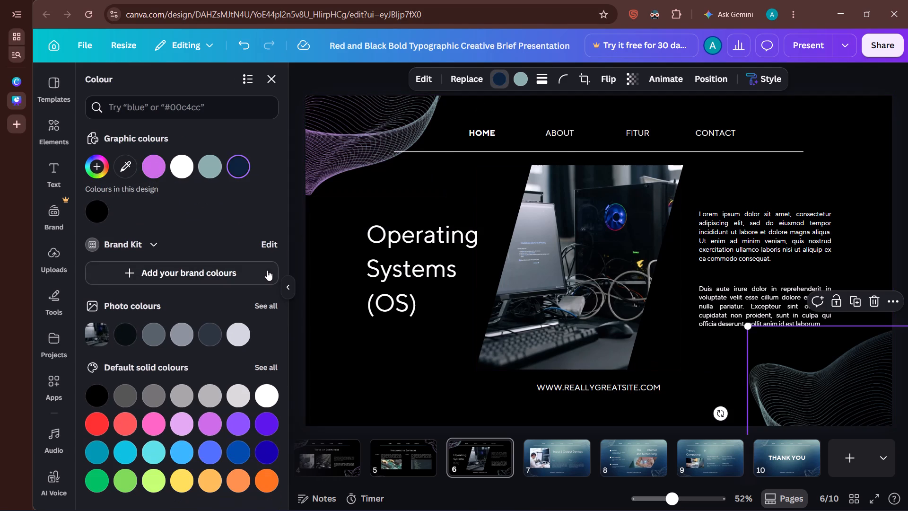
left_click(154, 165)
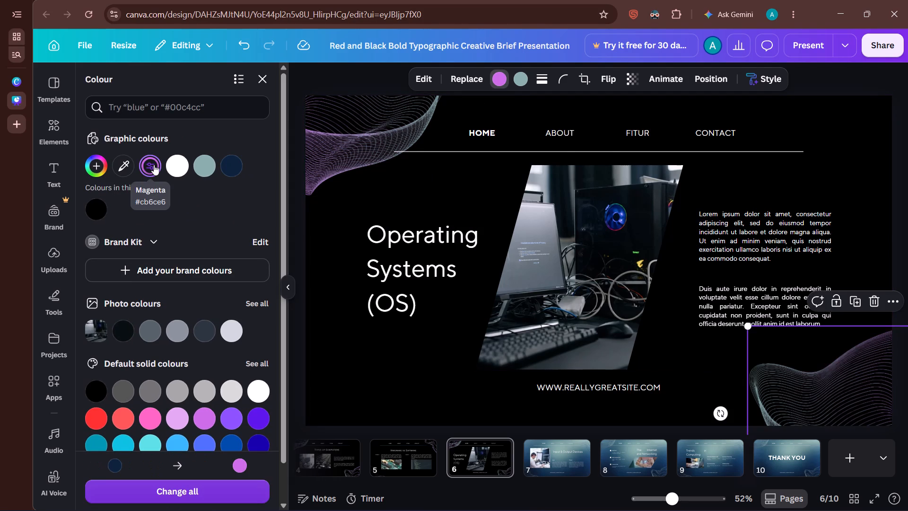
left_click(358, 83)
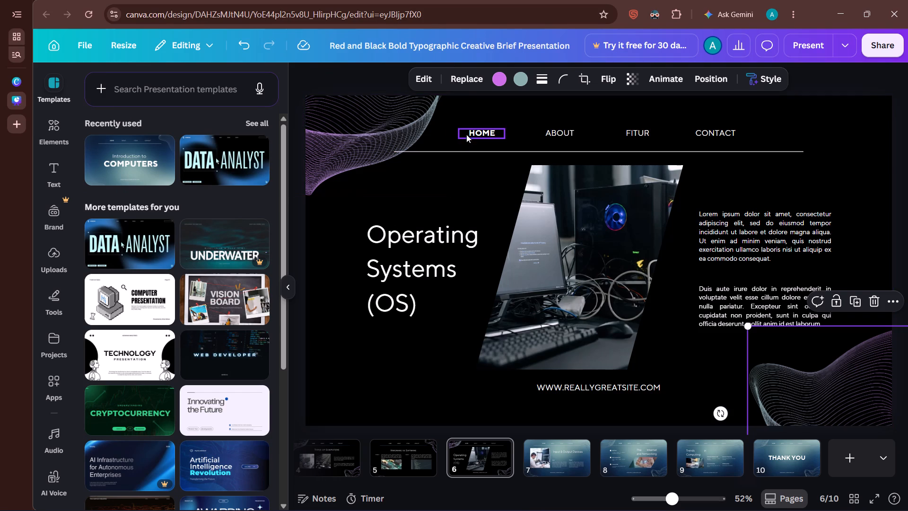
Change the HOME, ABOUT, FITUR and CONTACT labels on page 6 to Comic Sans.
left_click_drag(470, 115, 559, 134)
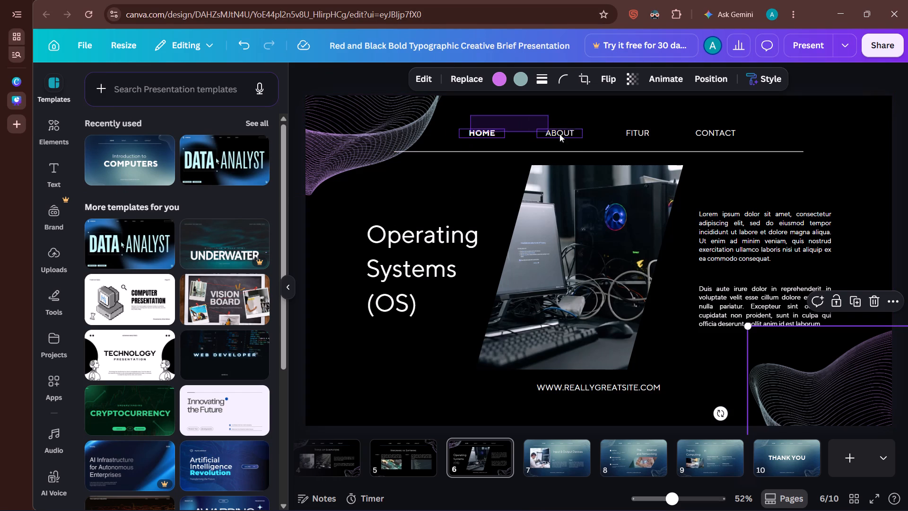
left_click_drag(559, 134, 742, 138)
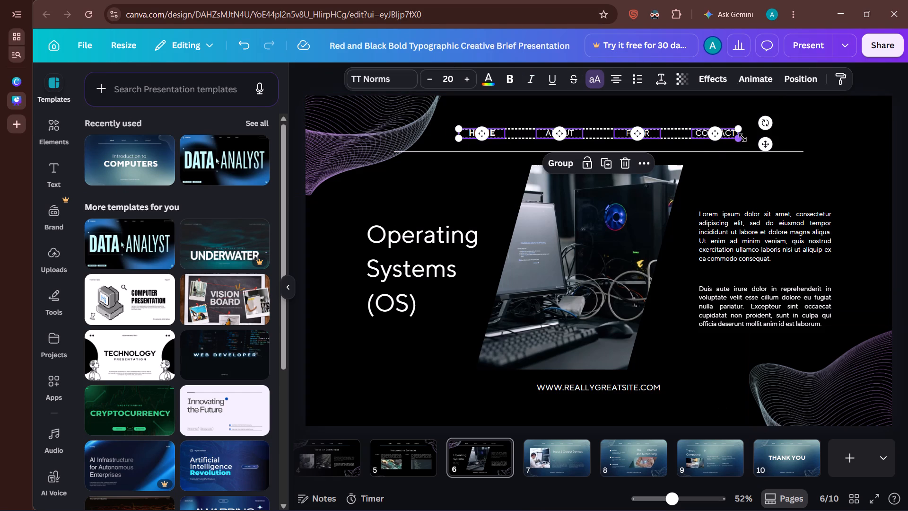
left_click(386, 78)
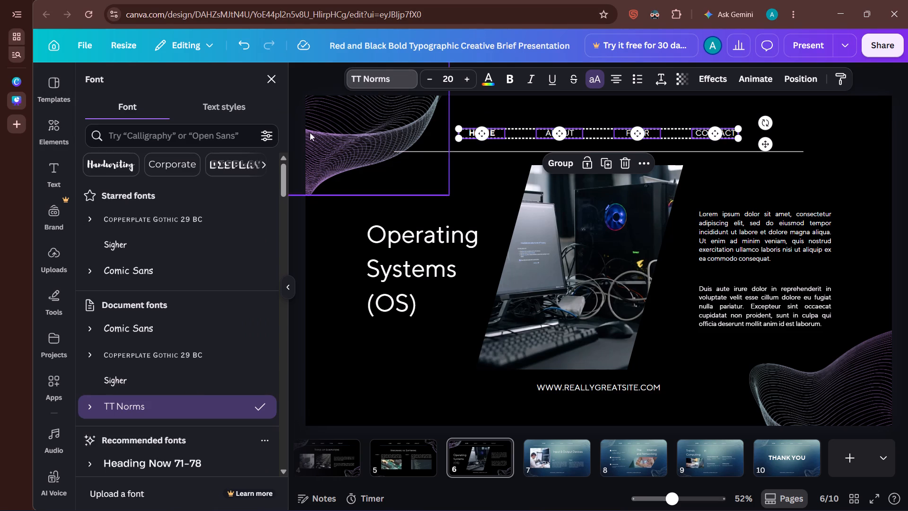
left_click(164, 270)
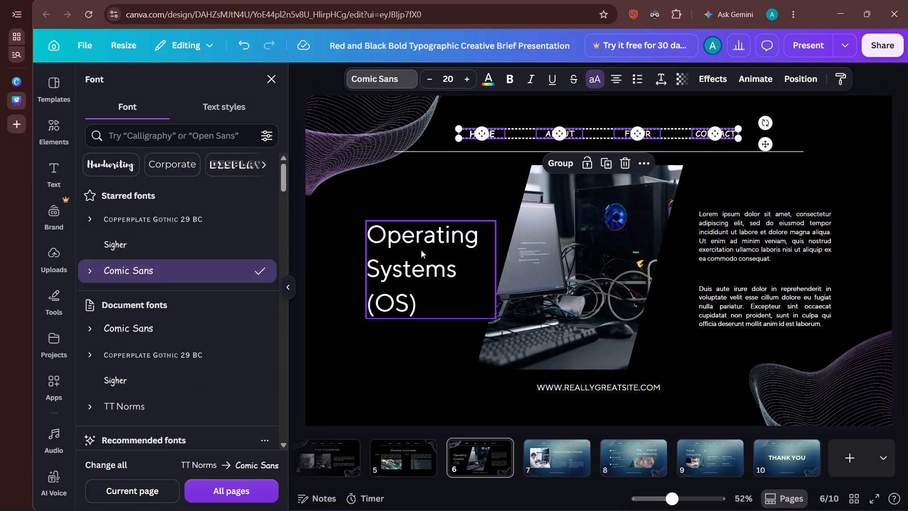
Change page 6's "Operating Systems (OS)" title to Copperplate Gothic 29 BC.
left_click(421, 250)
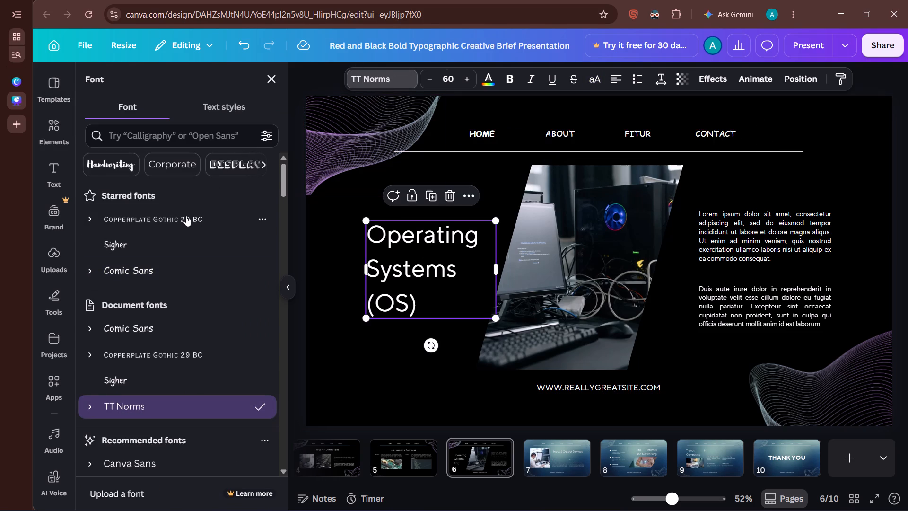
left_click(185, 216)
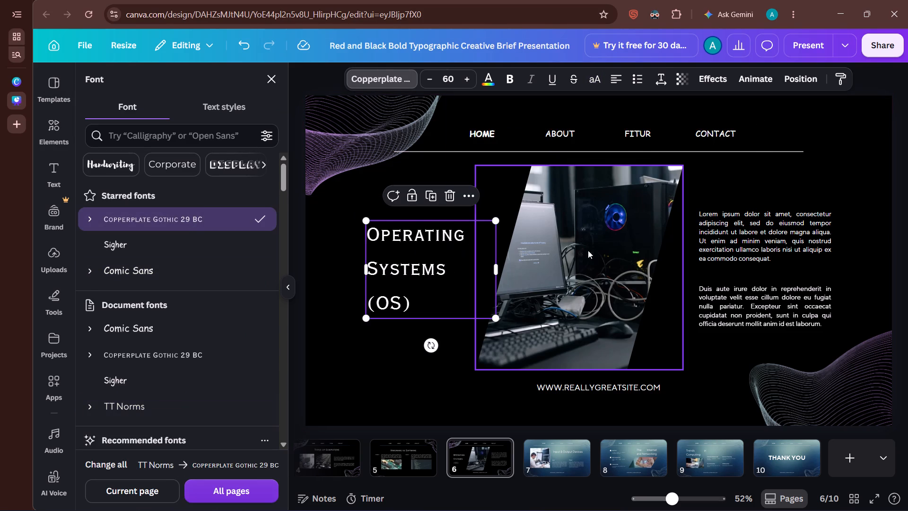
Change both body paragraphs beside page 6's computer photo to Comic Sans.
left_click(733, 239)
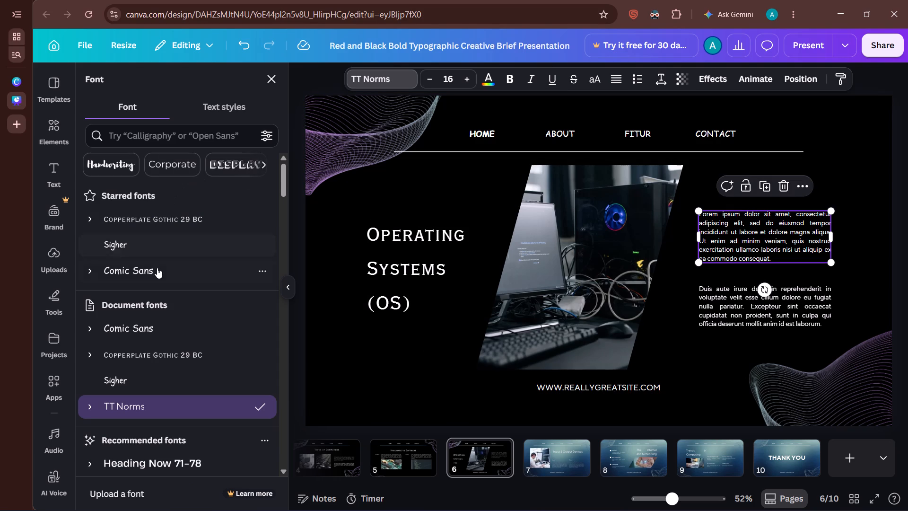
left_click(156, 271)
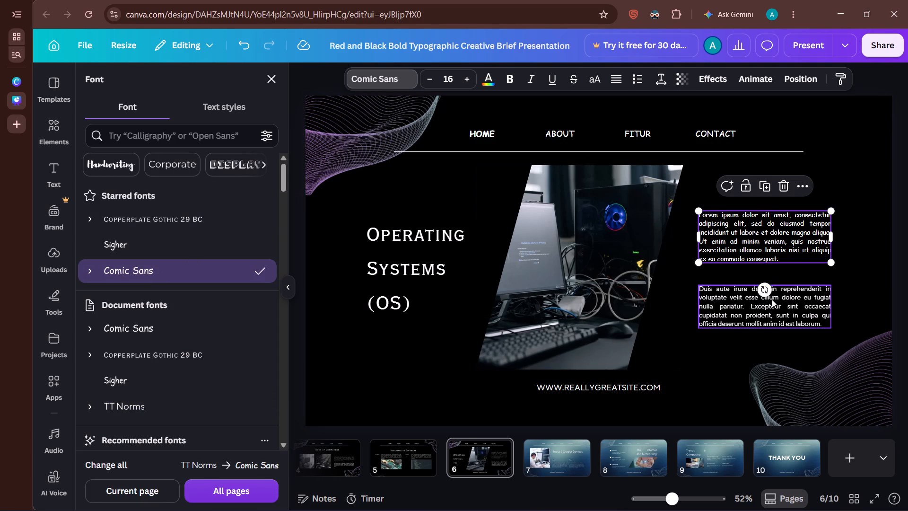
left_click(772, 300)
left_click(181, 278)
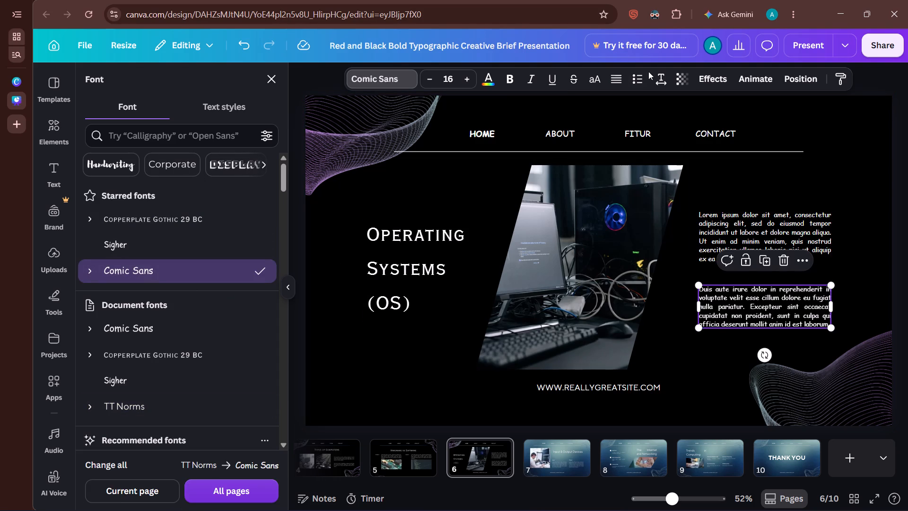
left_click(793, 126)
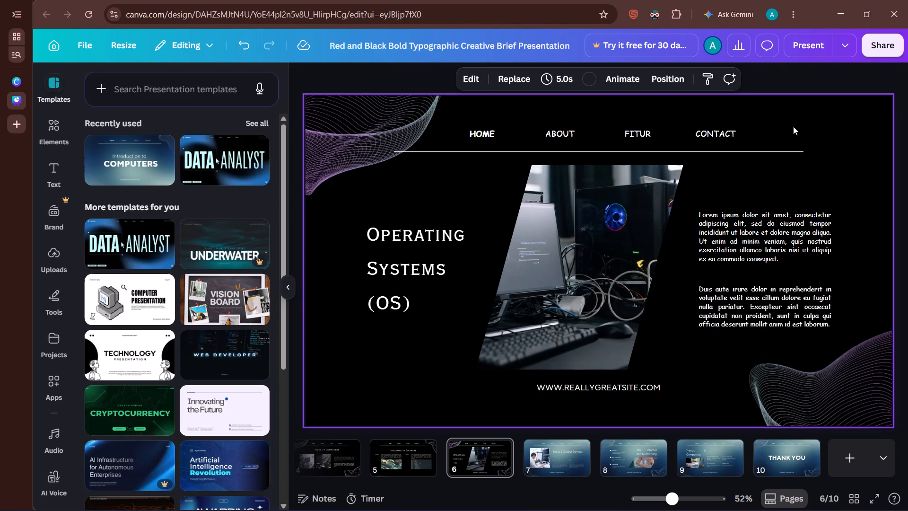
Look through pages 7 to 10 to review their current layout and styling.
key("Right")
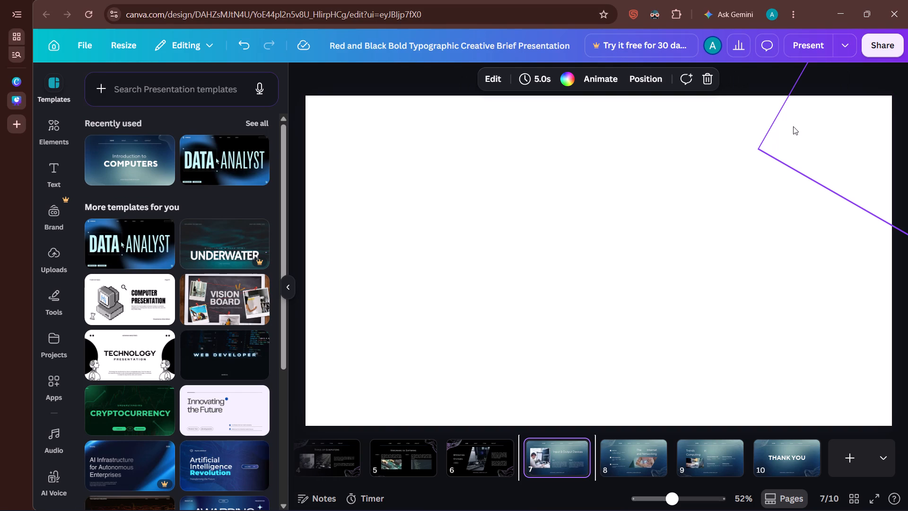
key("Right")
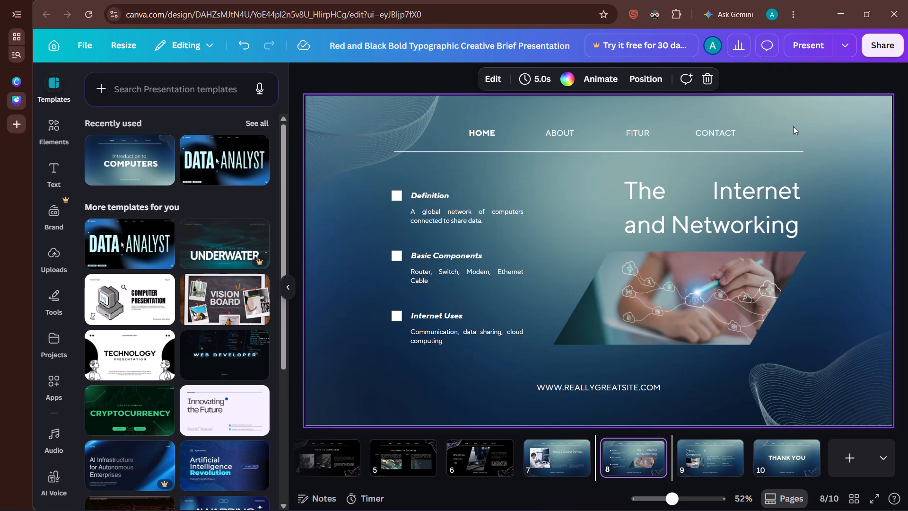
key("Right")
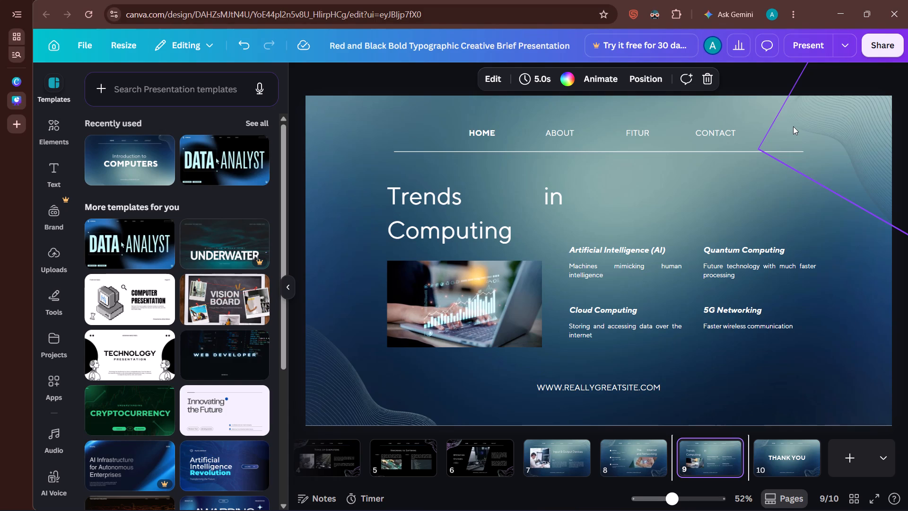
key("Right")
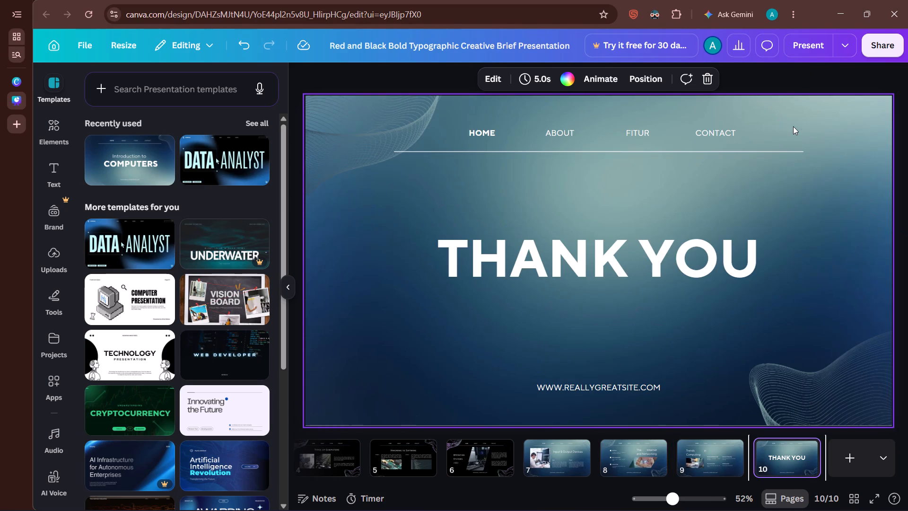
key("Left")
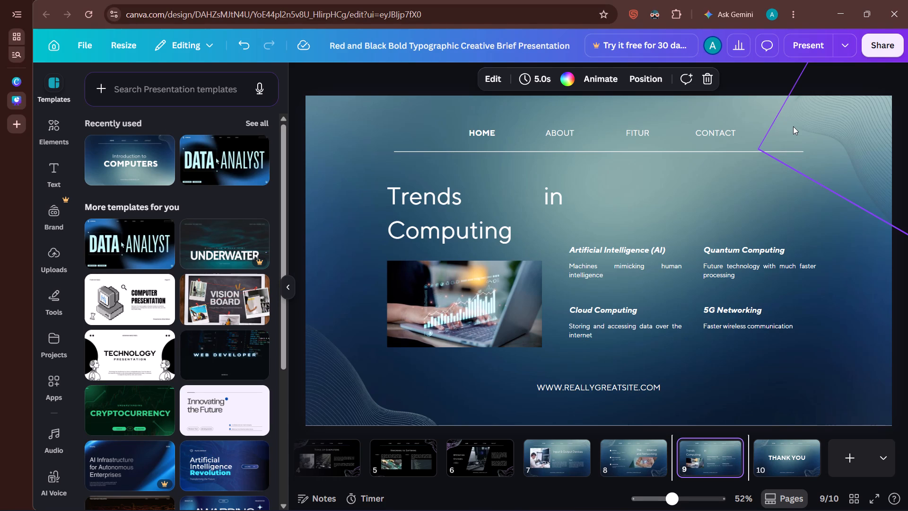
Look back through the deck from page 10 to page 2, comparing the blue pages with the restyled black ones.
key("Right")
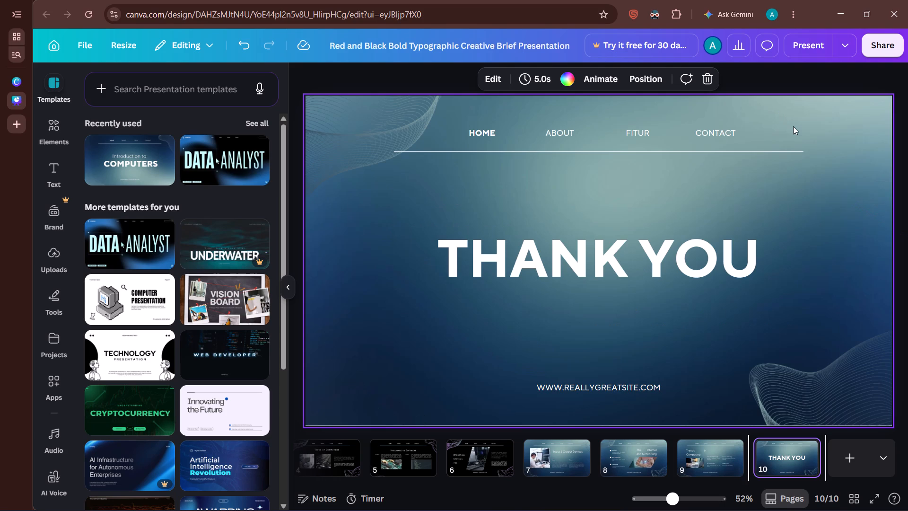
key("Left")
key("Left")
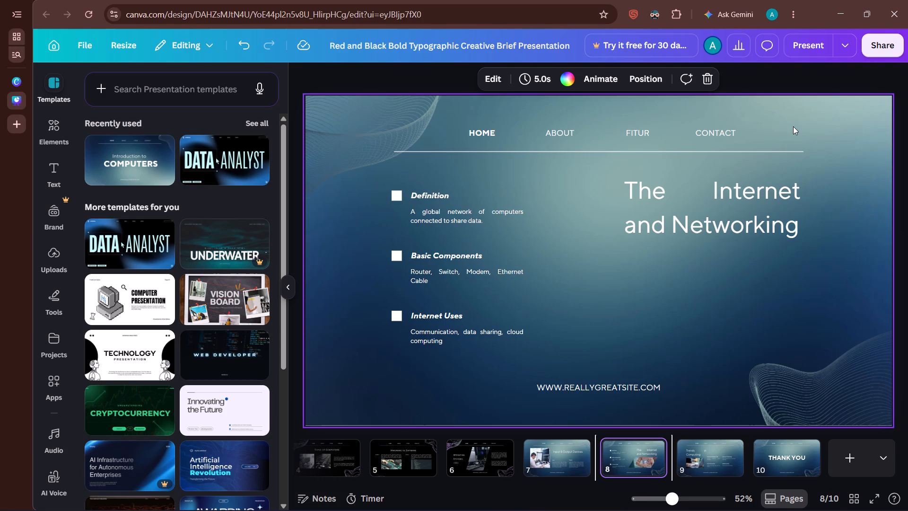
key("Left")
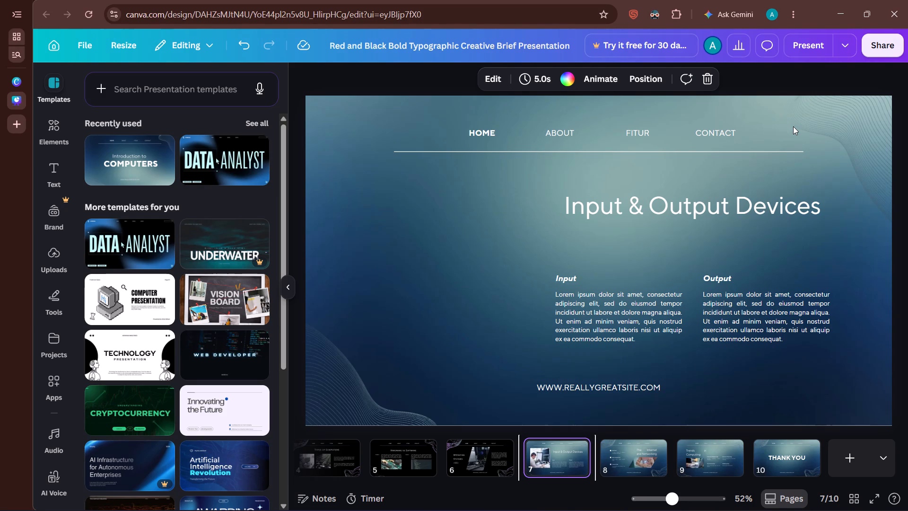
key("Left")
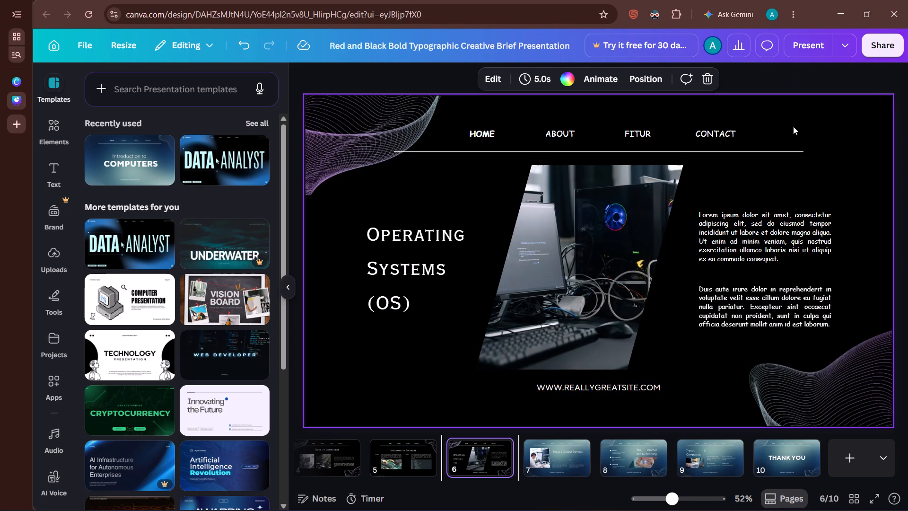
key("Left")
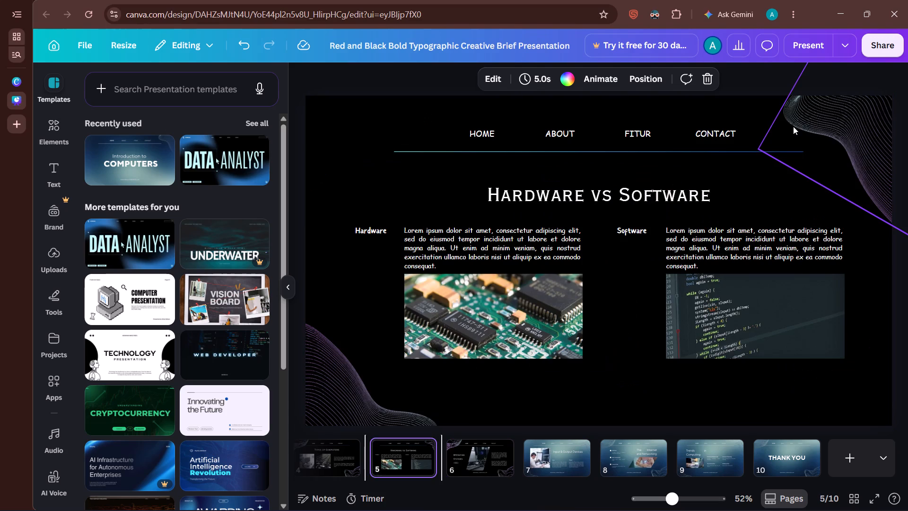
key("Left")
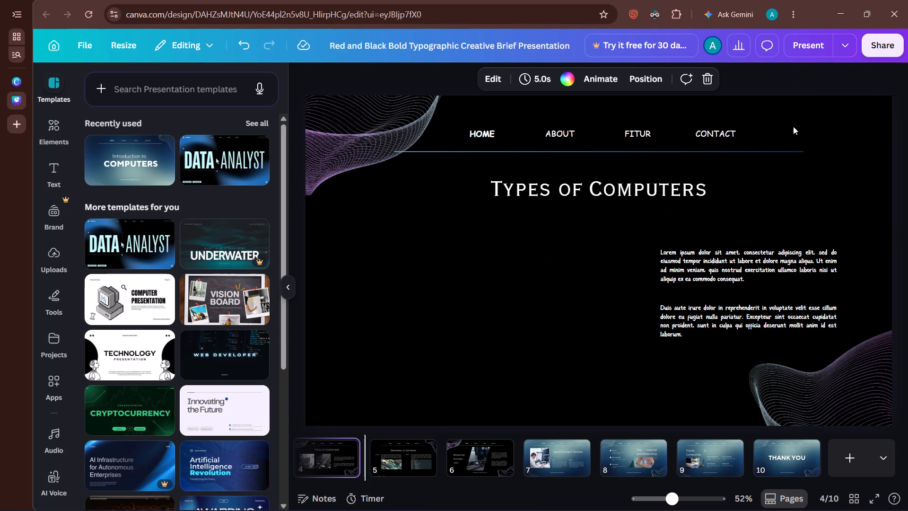
key("Left")
key("Left")
key("Right")
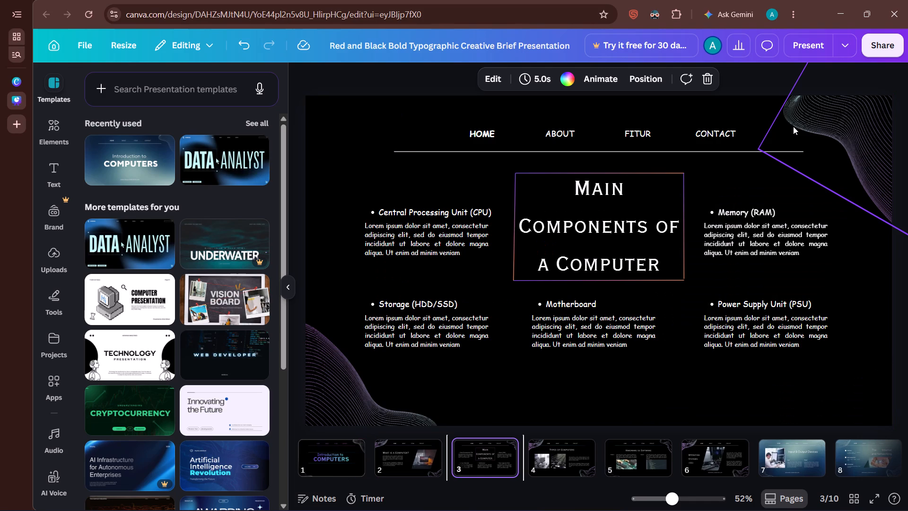
key("Left")
key("Right")
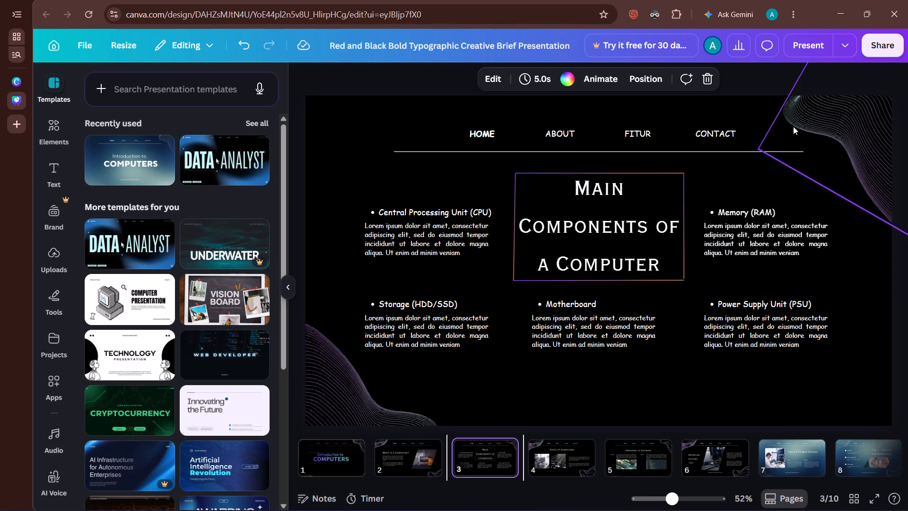
Review the restyled pages 4 to 6 again, checking fonts, divider lines and wave graphics, and continue to page 7.
key("Right")
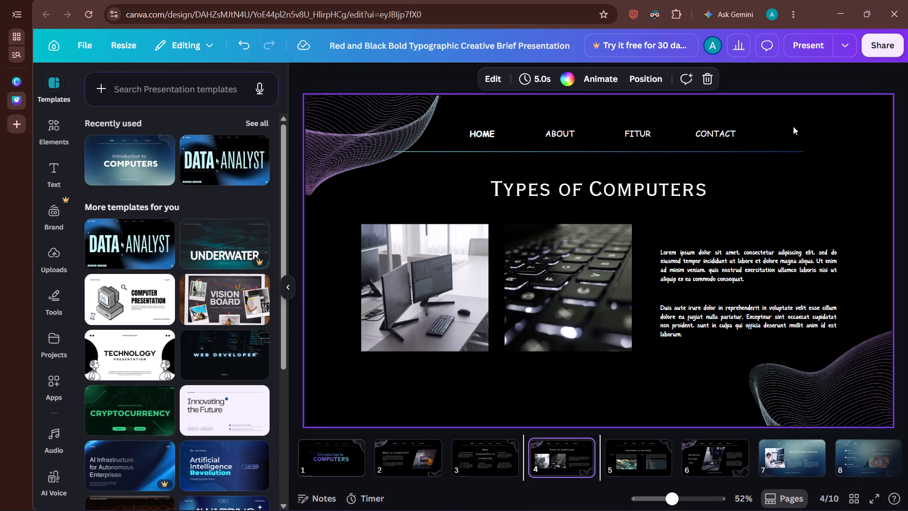
key("Right")
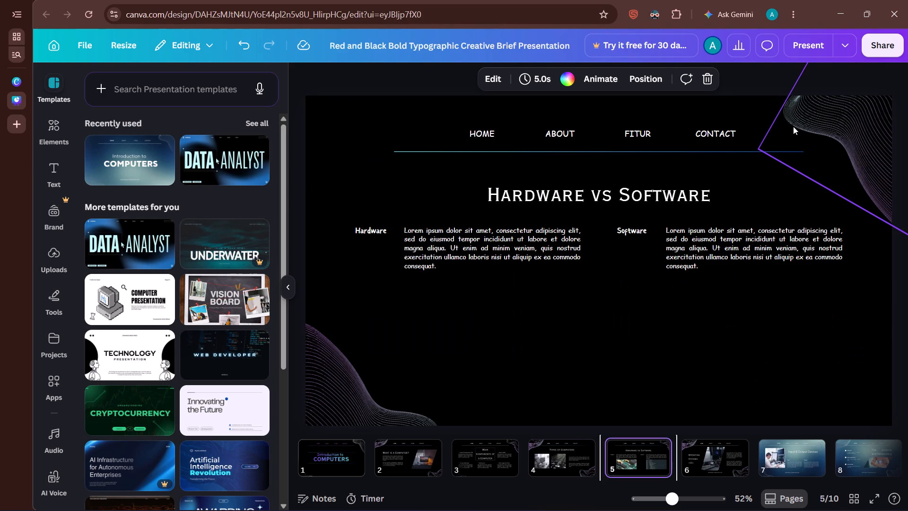
key("Right")
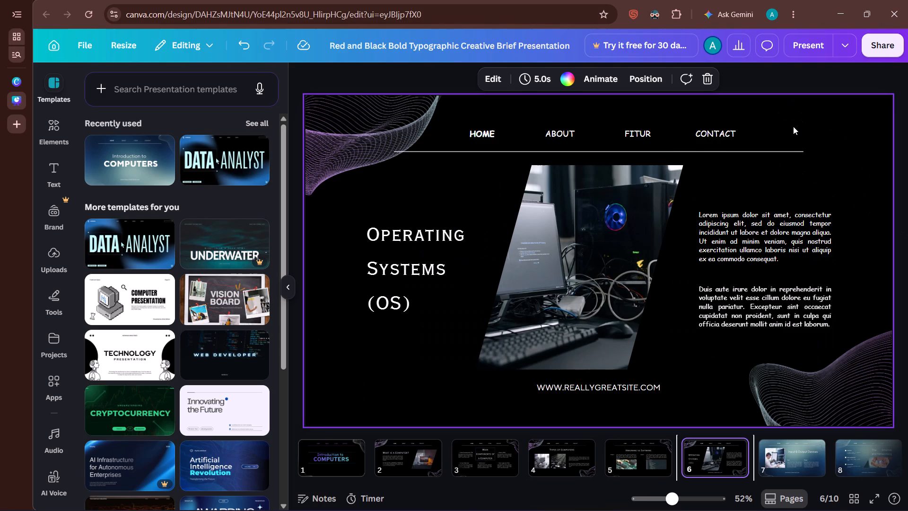
key("Right")
key("Left")
key("Left")
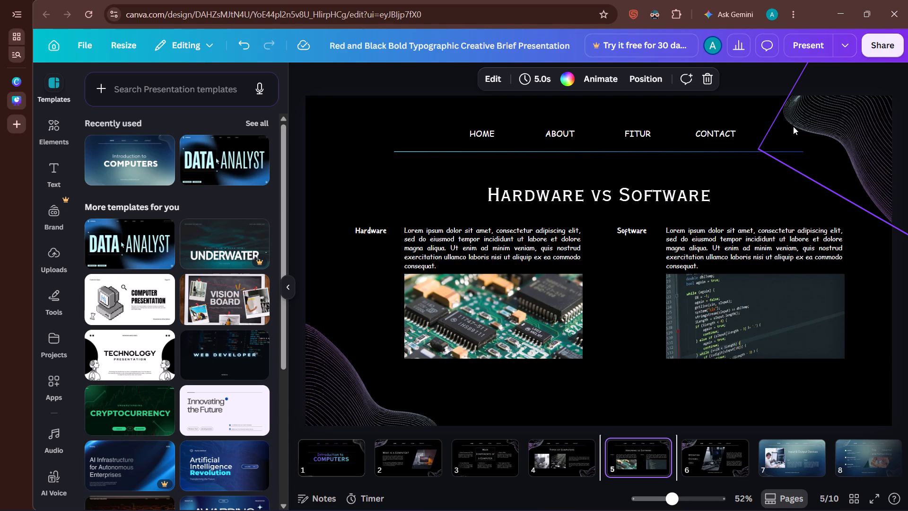
key("Right")
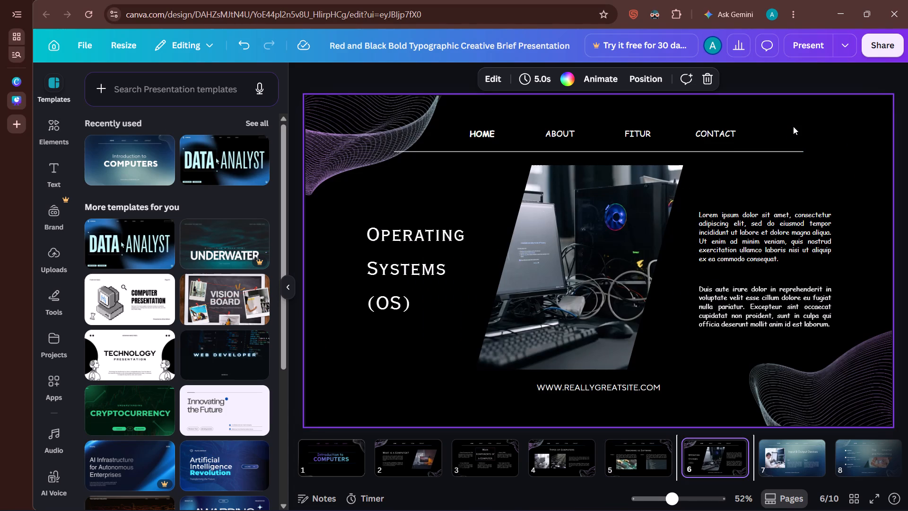
key("Right")
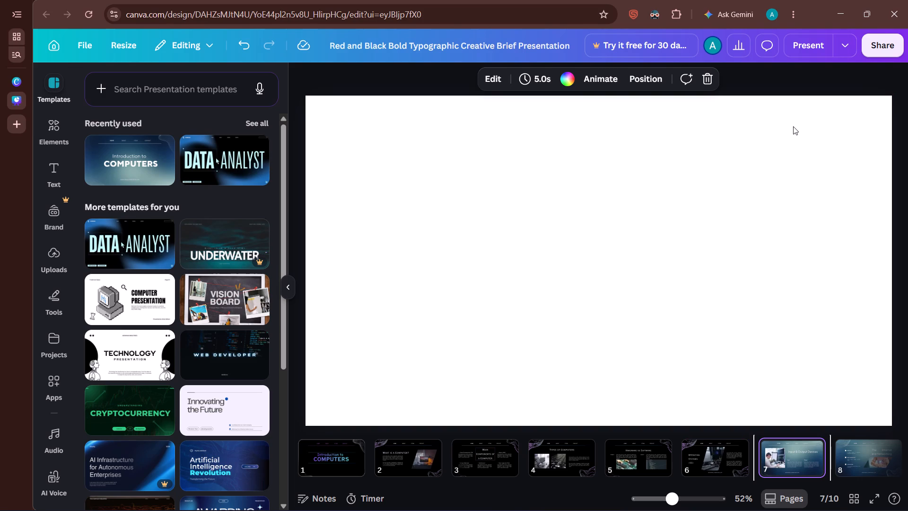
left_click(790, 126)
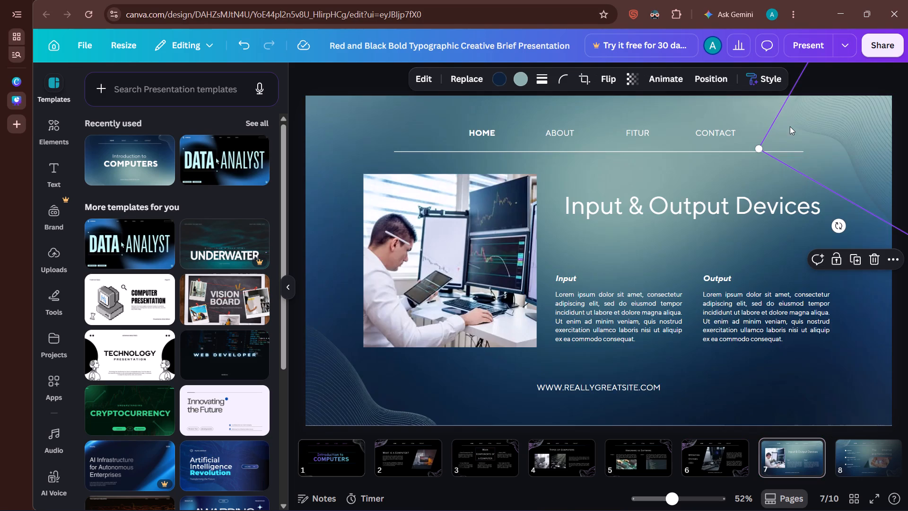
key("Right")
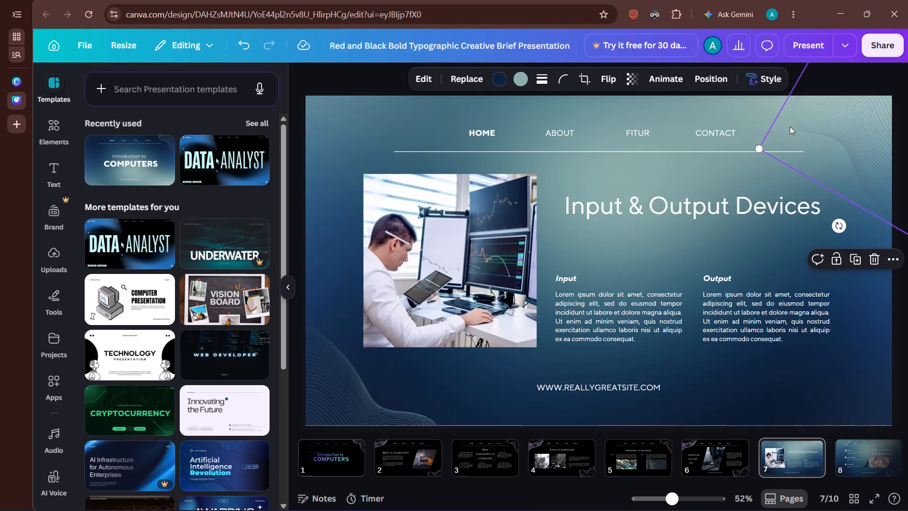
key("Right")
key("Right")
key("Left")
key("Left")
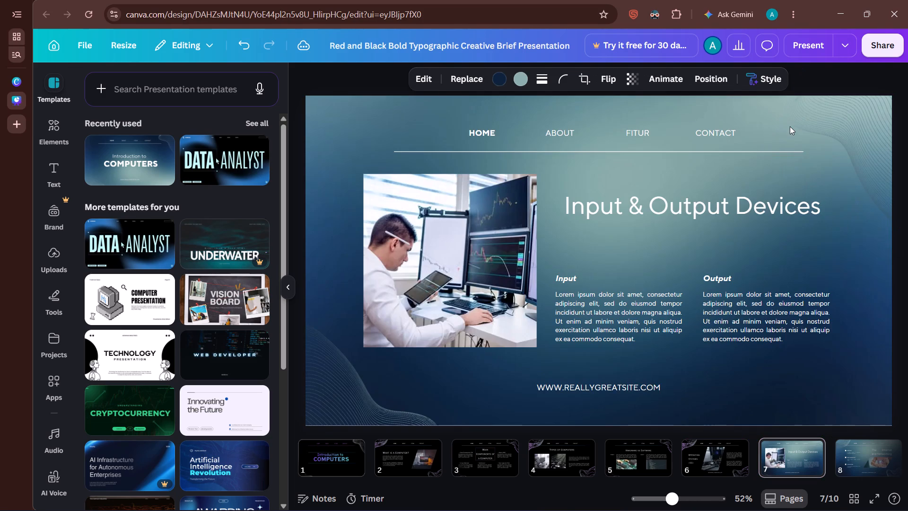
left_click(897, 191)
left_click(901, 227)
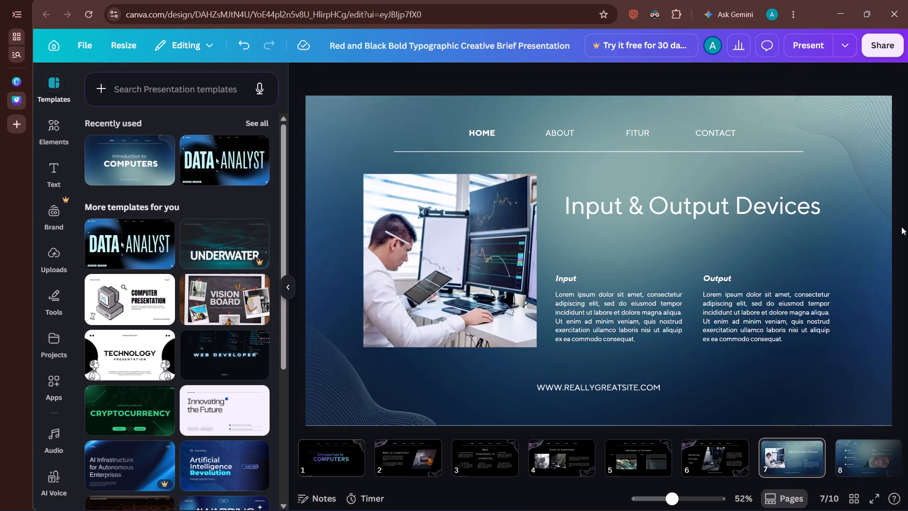
Look through pages 8 to 10 to examine their original blue backgrounds, text and wave graphics.
key("Right")
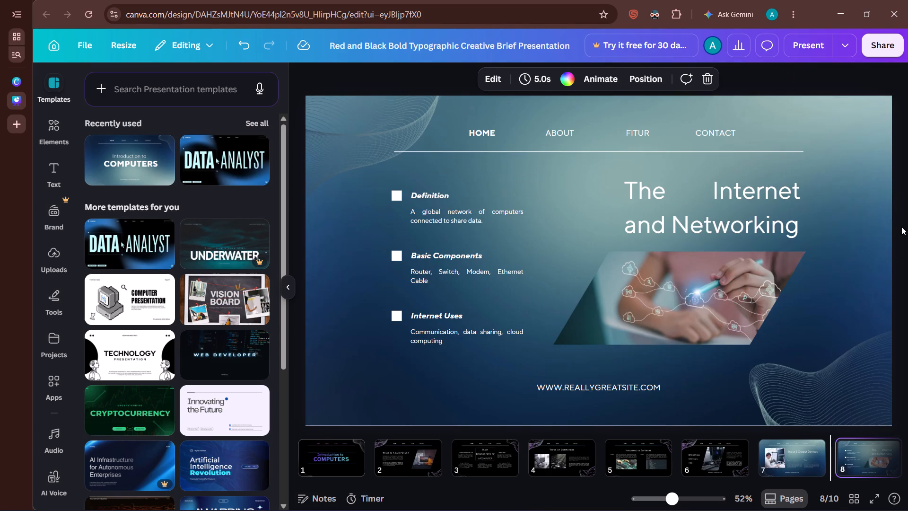
key("Right")
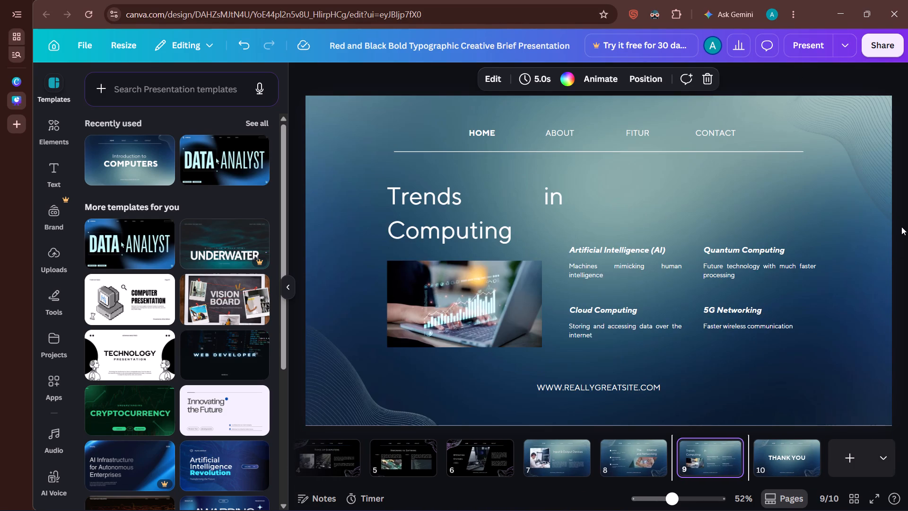
key("Right")
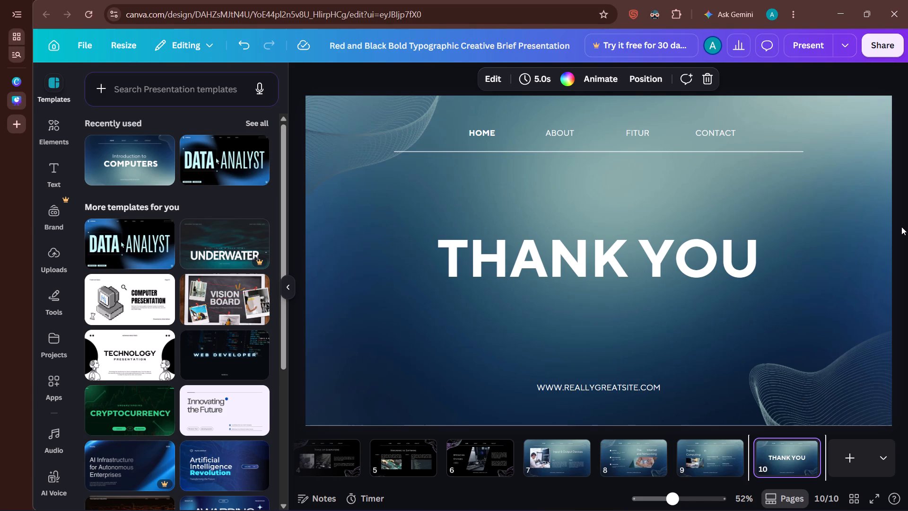
key("Right")
key("Left")
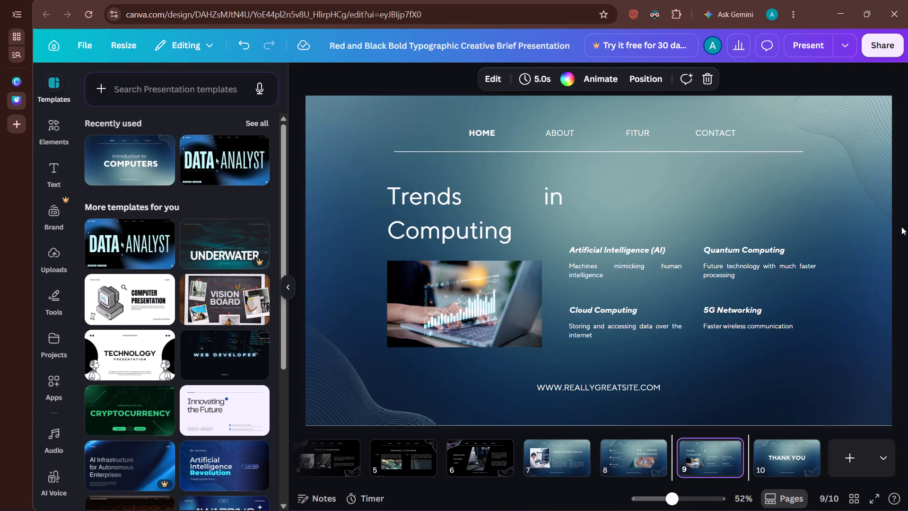
key("Right")
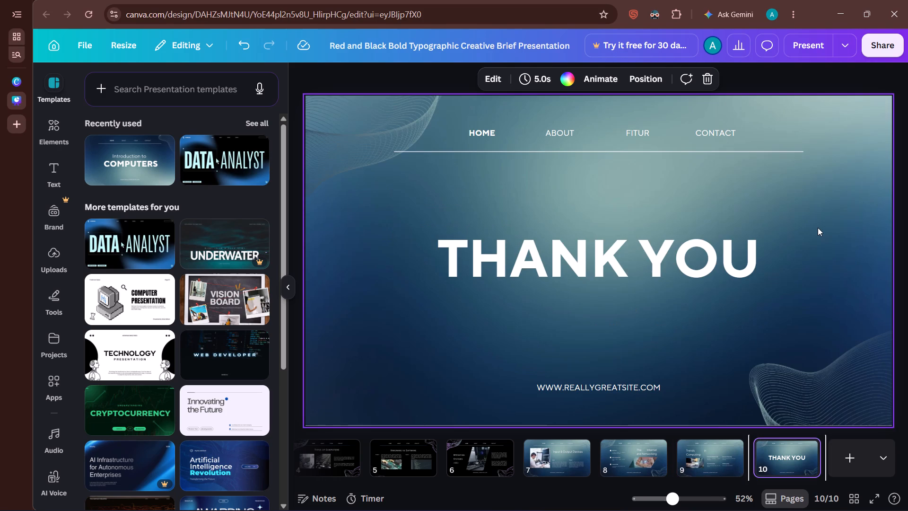
left_click(818, 228)
left_click(899, 230)
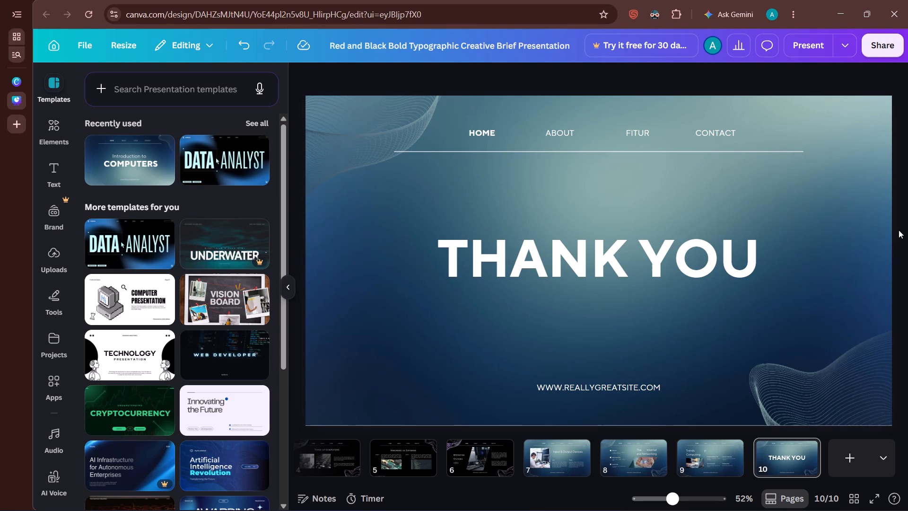
left_click(899, 230)
key("Right")
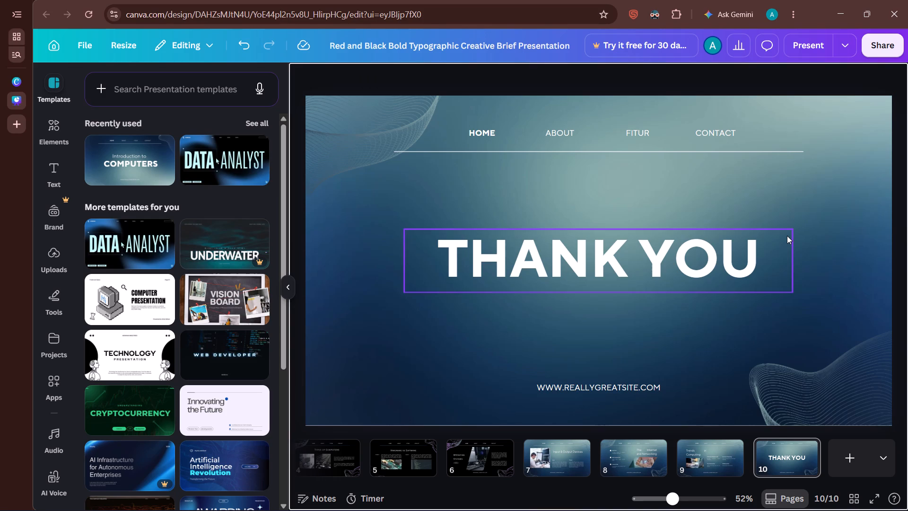
left_click(787, 236)
left_click(873, 83)
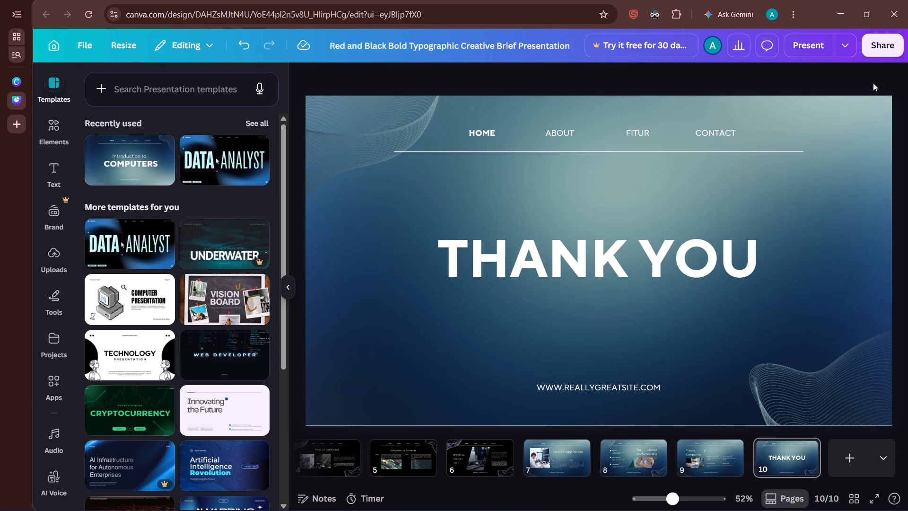
Look back from page 9 to page 3 to compare the original pages with the restyled ones.
key("Left")
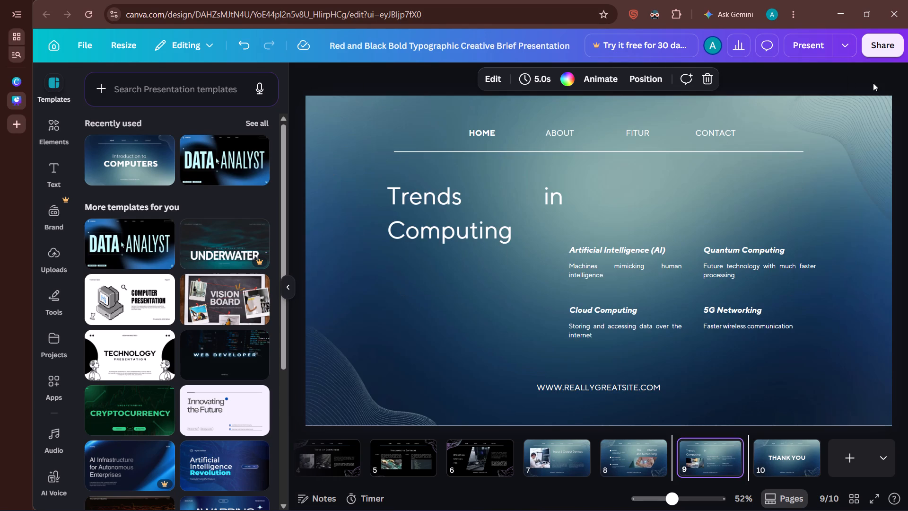
key("Left")
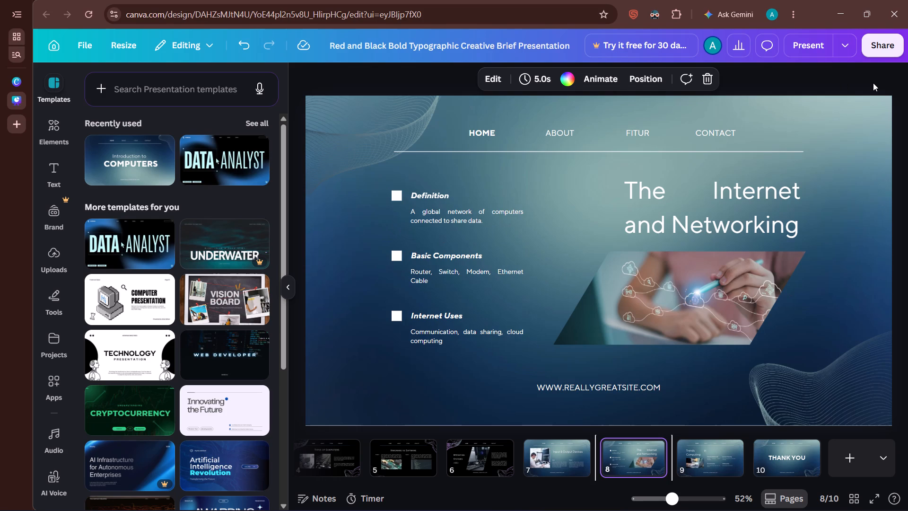
key("Left")
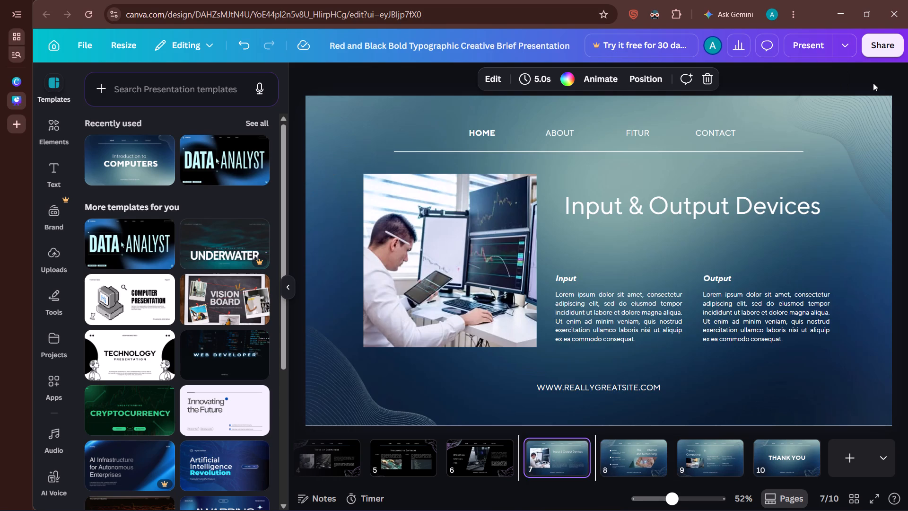
key("Left")
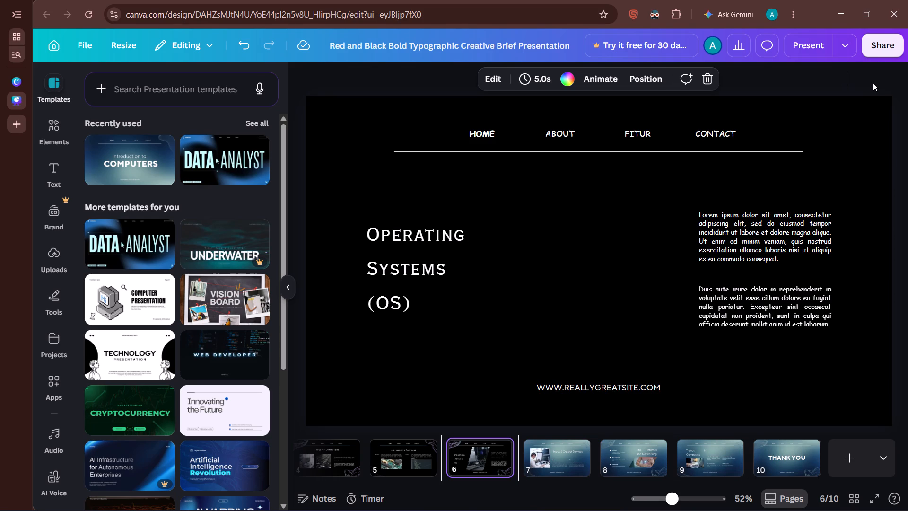
key("Left")
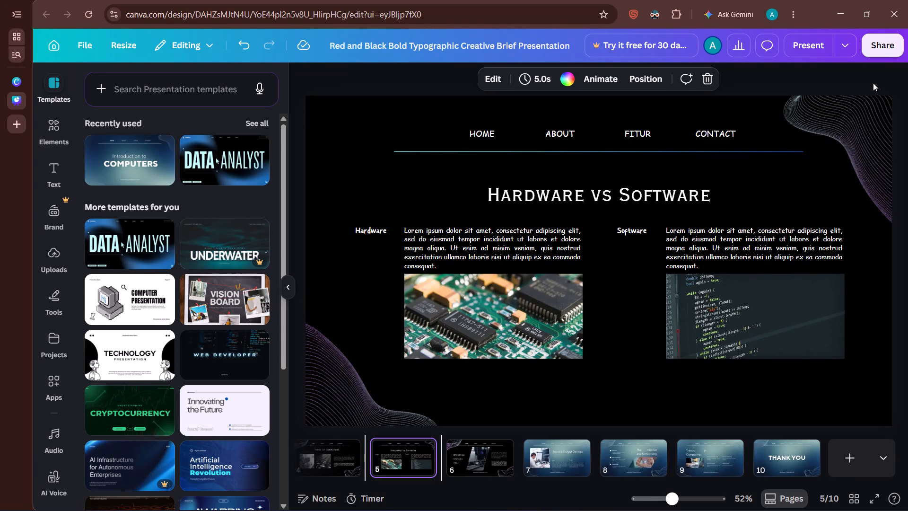
key("Left")
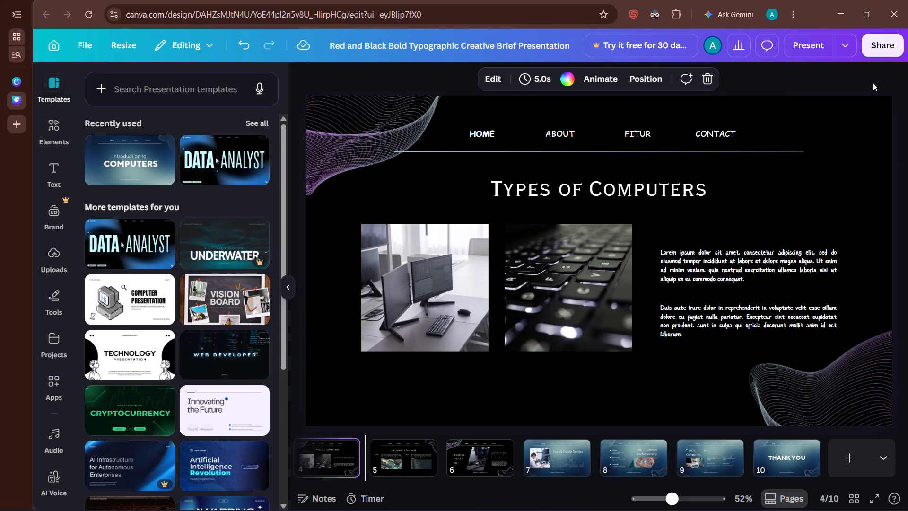
key("Left")
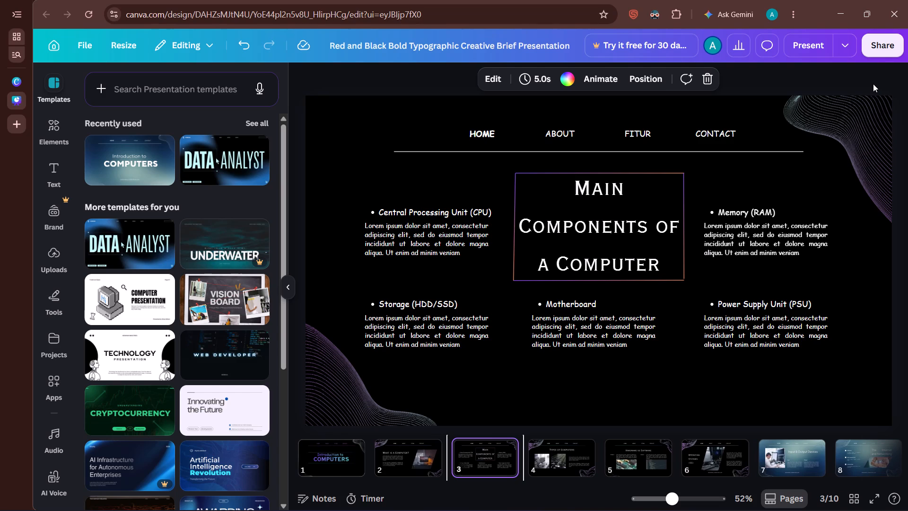
Look back to page 1 and review the restyled black pages 1 to 6, checking fonts, divider lines and wave graphics.
key("Left")
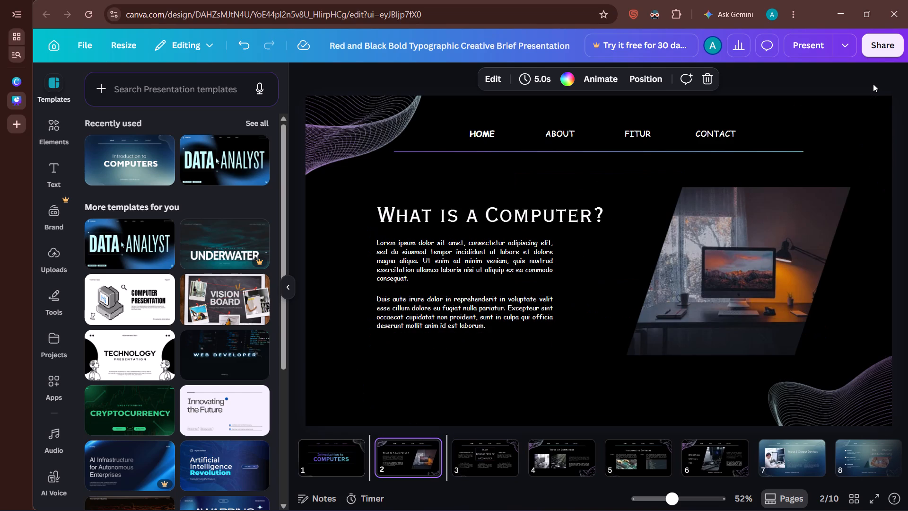
key("Left")
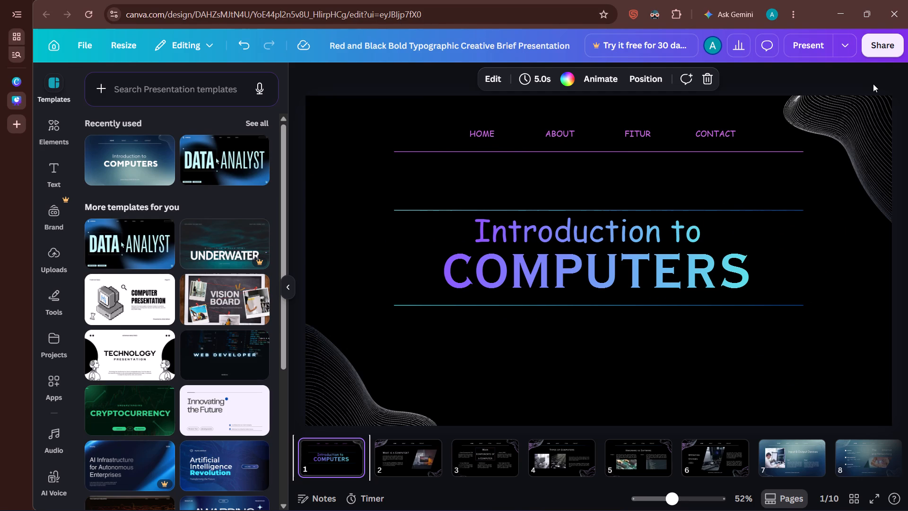
key("Right")
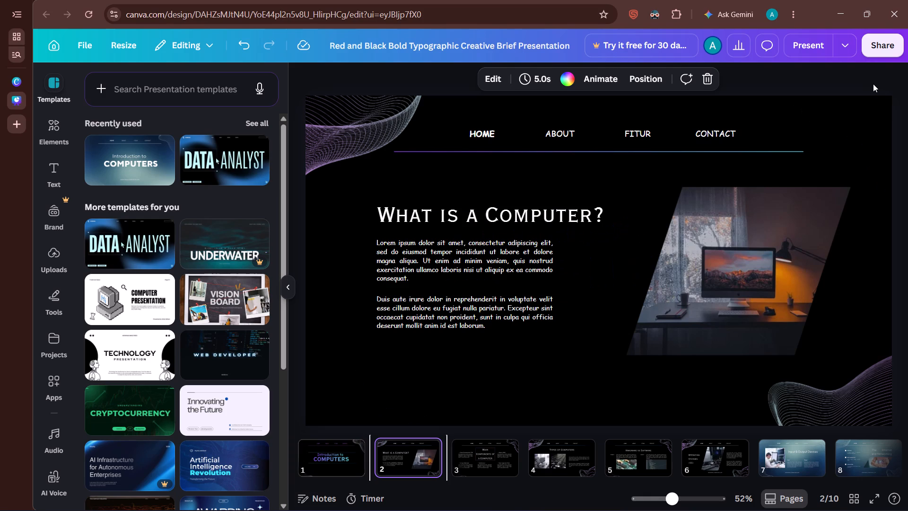
key("Right")
key("Right")
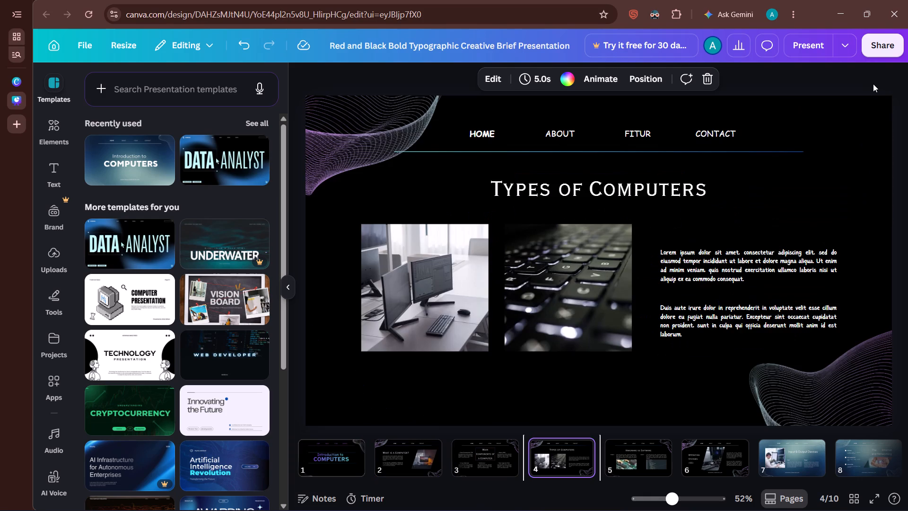
key("Right")
key("Right")
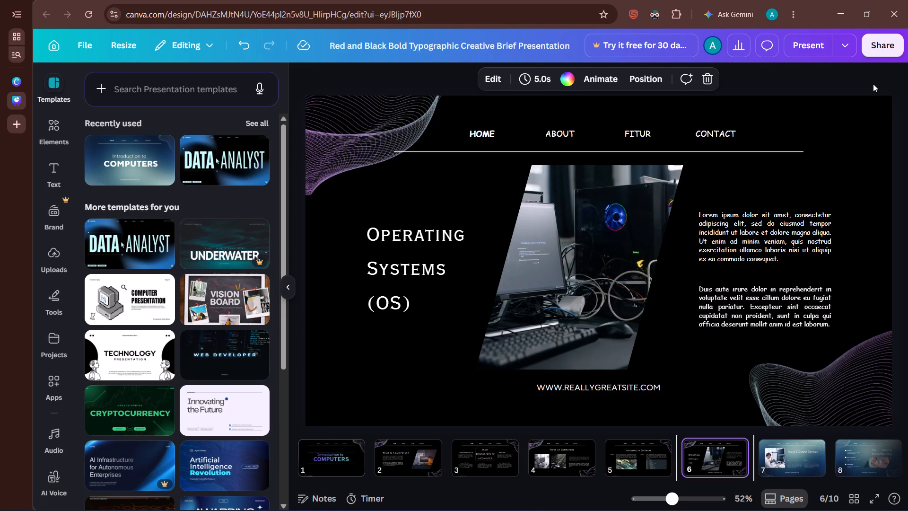
Look through pages 7 to 10 to examine their original blue backgrounds, headings, text and images still needing the restyle.
key("Right")
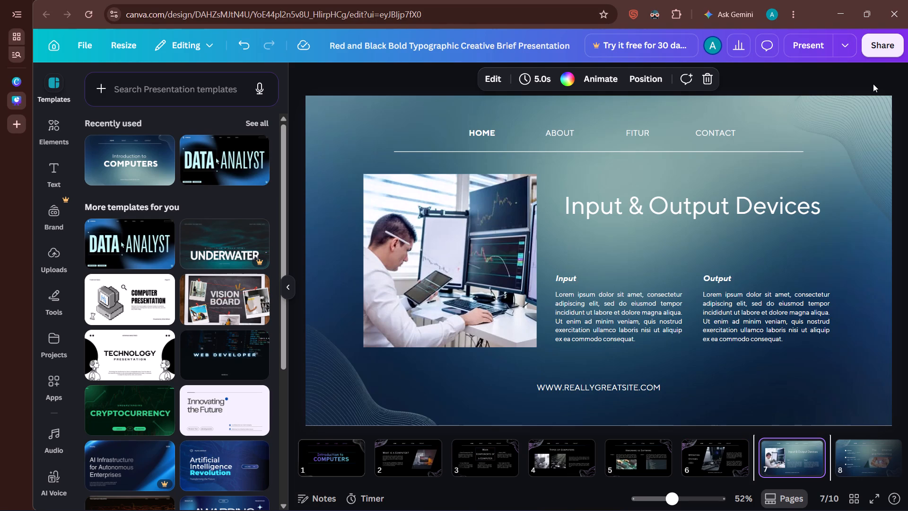
key("Right")
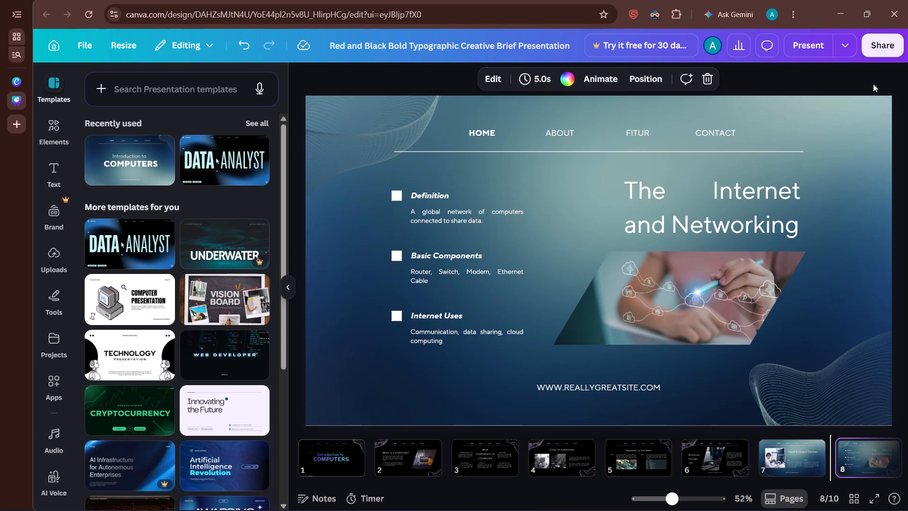
triple_click(873, 84)
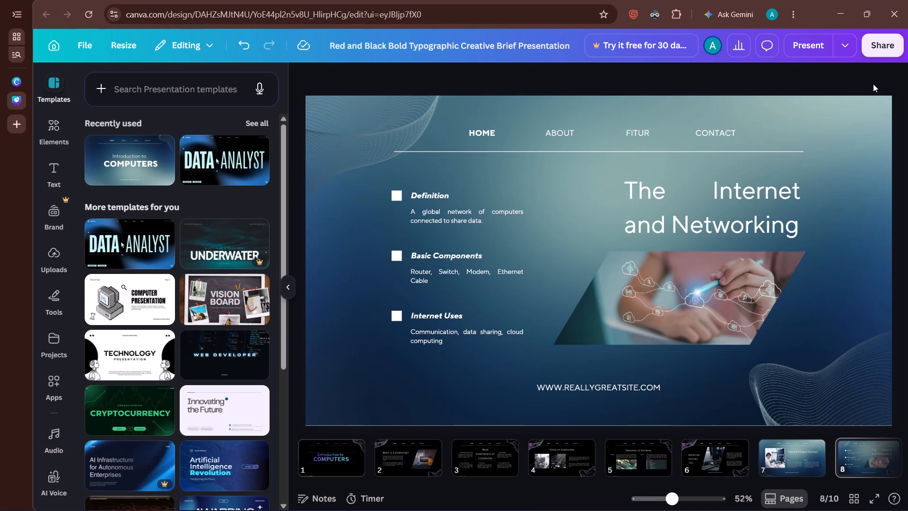
left_click(873, 84)
key("Right")
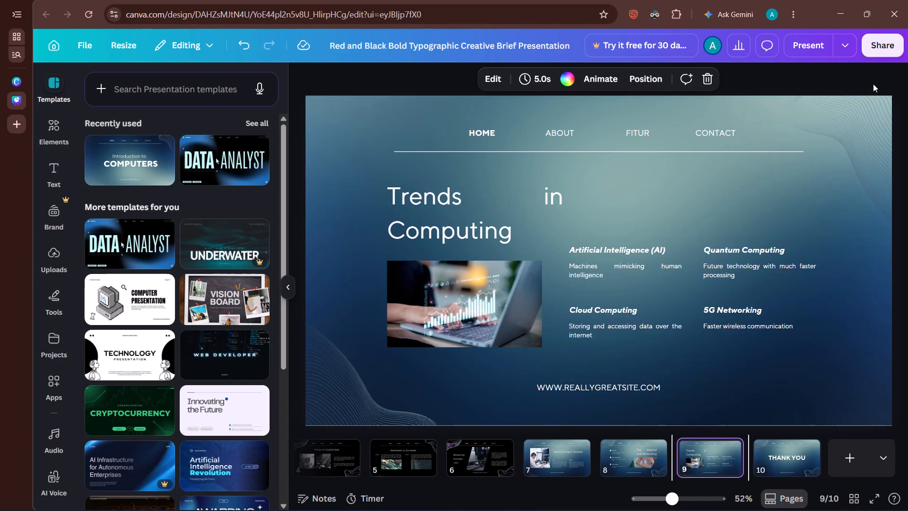
key("Right")
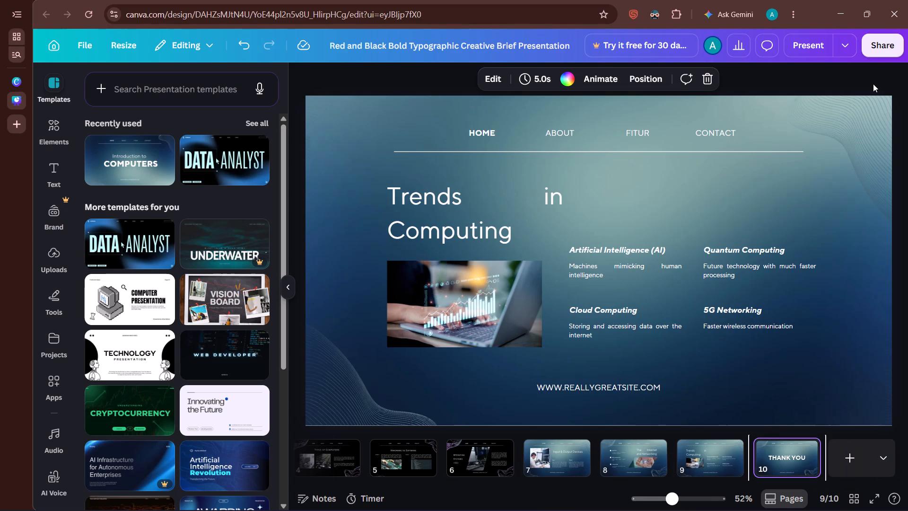
key("Right")
double_click(873, 84, "ctrl")
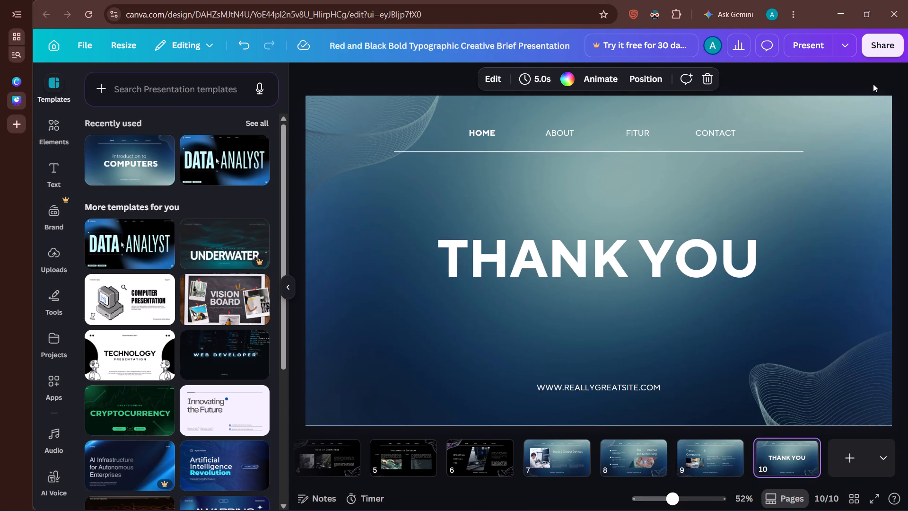
left_click(873, 84)
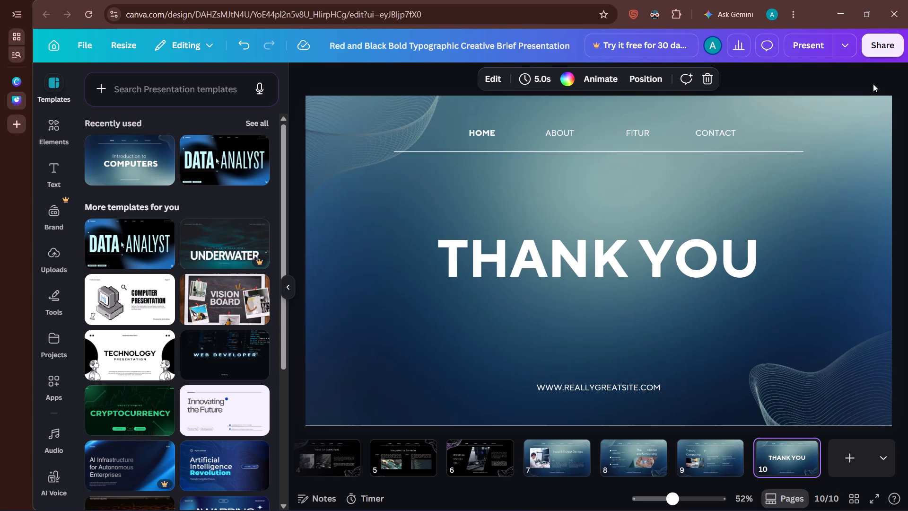
left_click(873, 84, "ctrl")
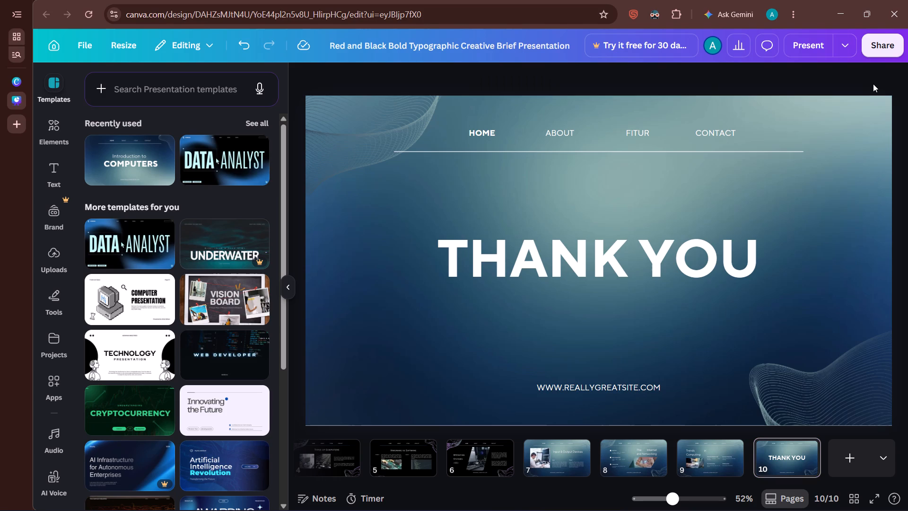
Select the blue background image on the "THANK YOU" page.
left_click(669, 180)
key("Left")
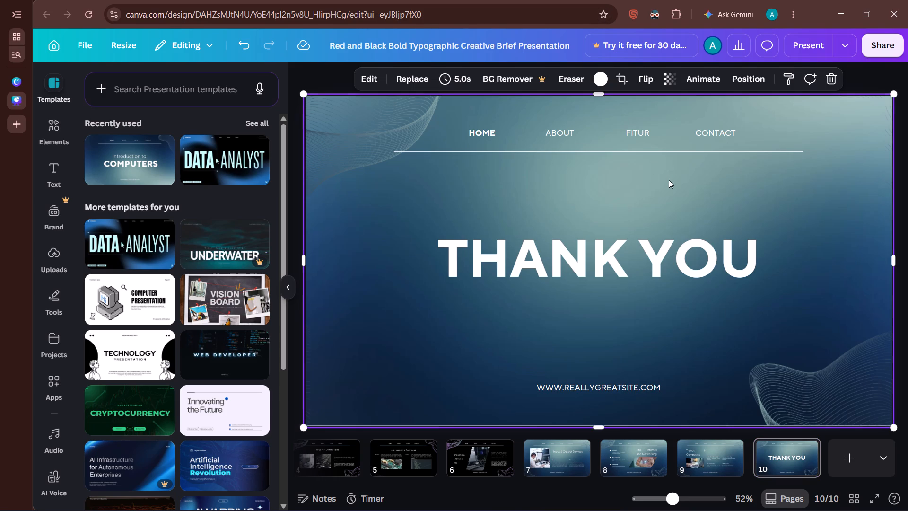